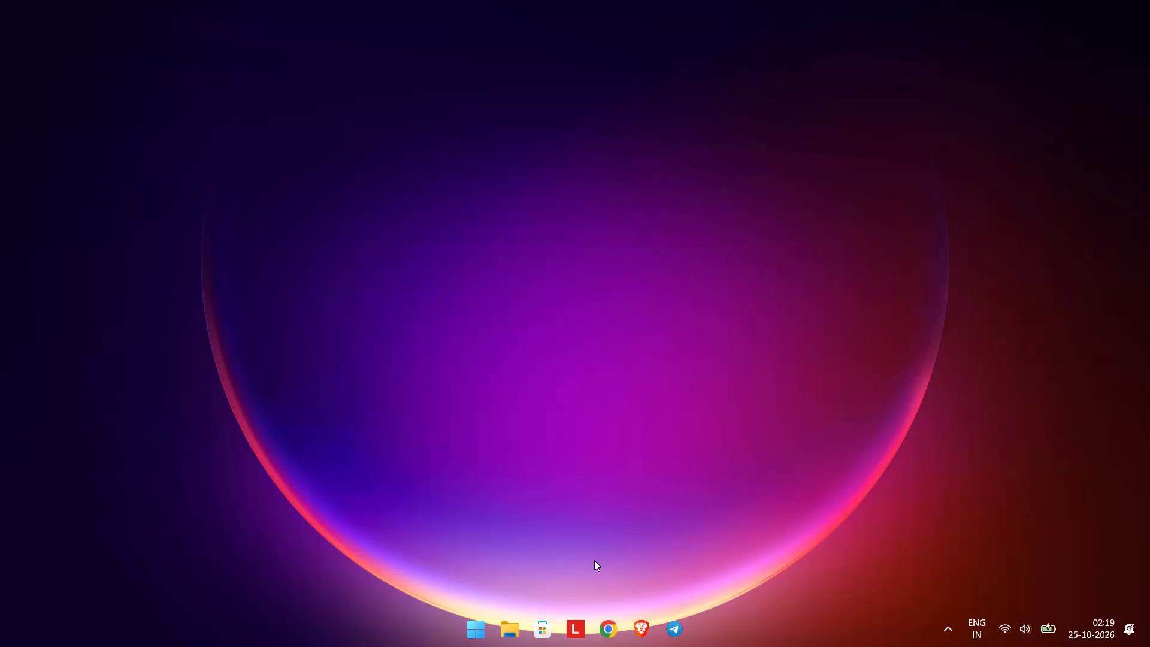
Open Google Chrome from the desktop.
{"action": "left_click", "coordinate": [605, 633]}
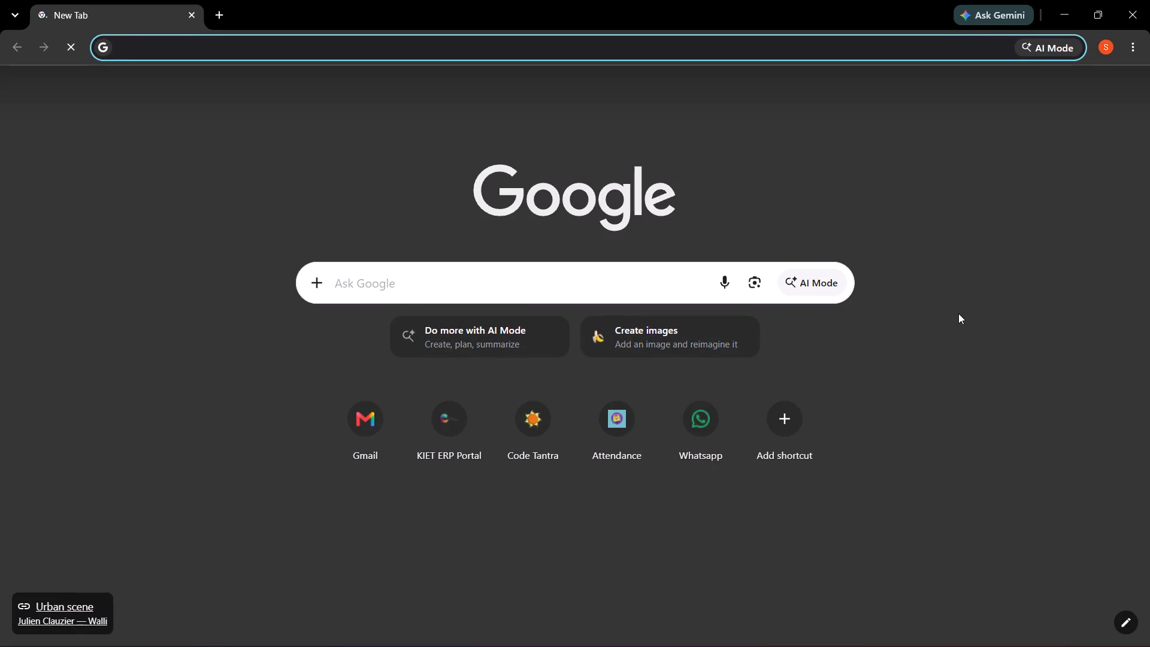
{"action": "left_click", "coordinate": [1149, 0]}
{"action": "left_click", "coordinate": [616, 620]}
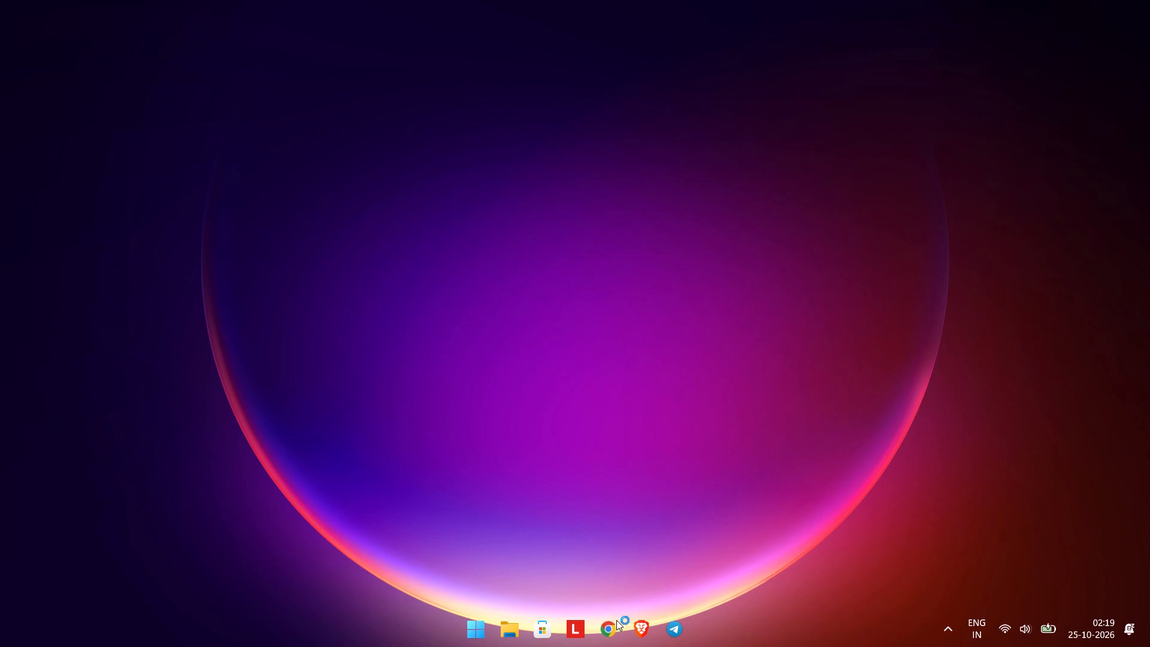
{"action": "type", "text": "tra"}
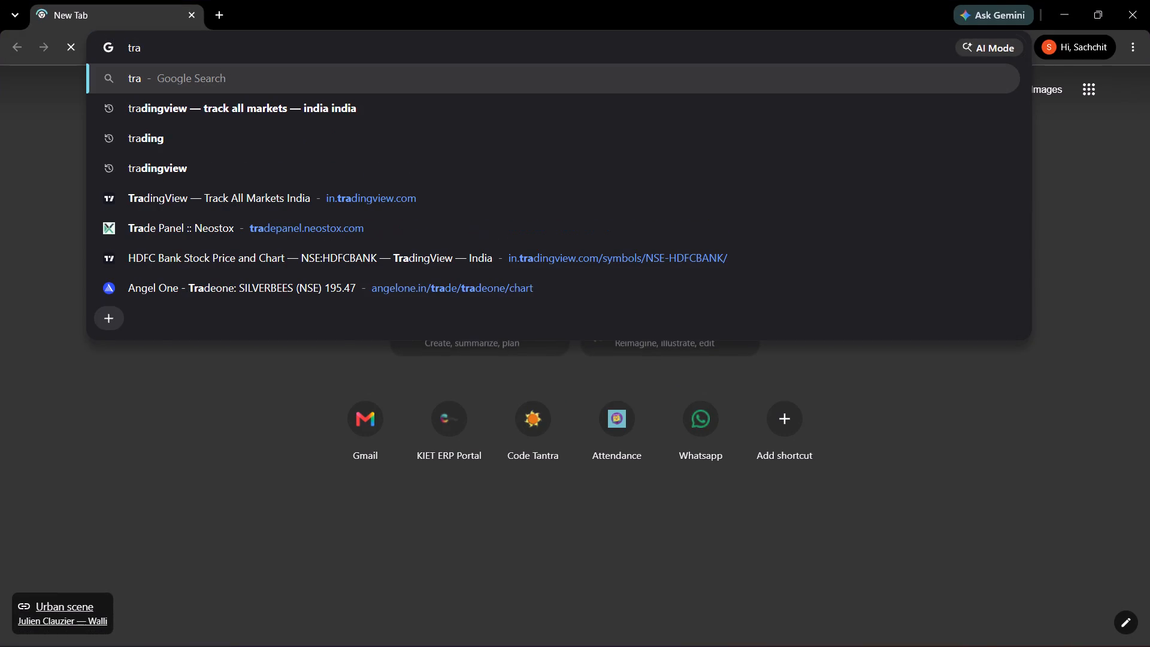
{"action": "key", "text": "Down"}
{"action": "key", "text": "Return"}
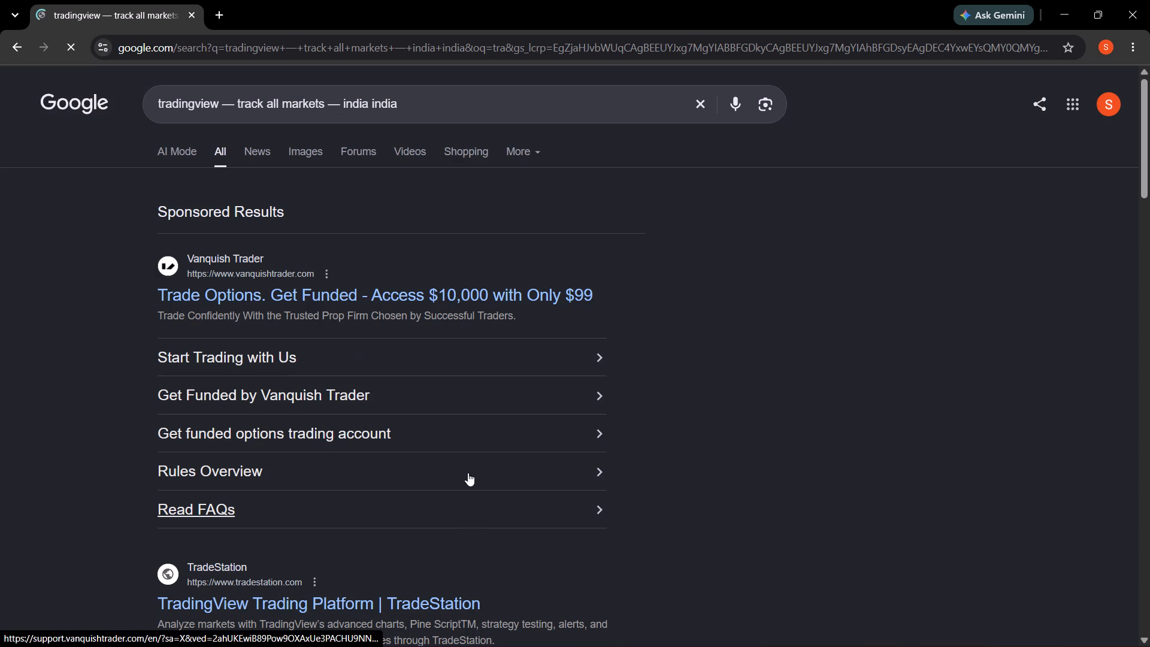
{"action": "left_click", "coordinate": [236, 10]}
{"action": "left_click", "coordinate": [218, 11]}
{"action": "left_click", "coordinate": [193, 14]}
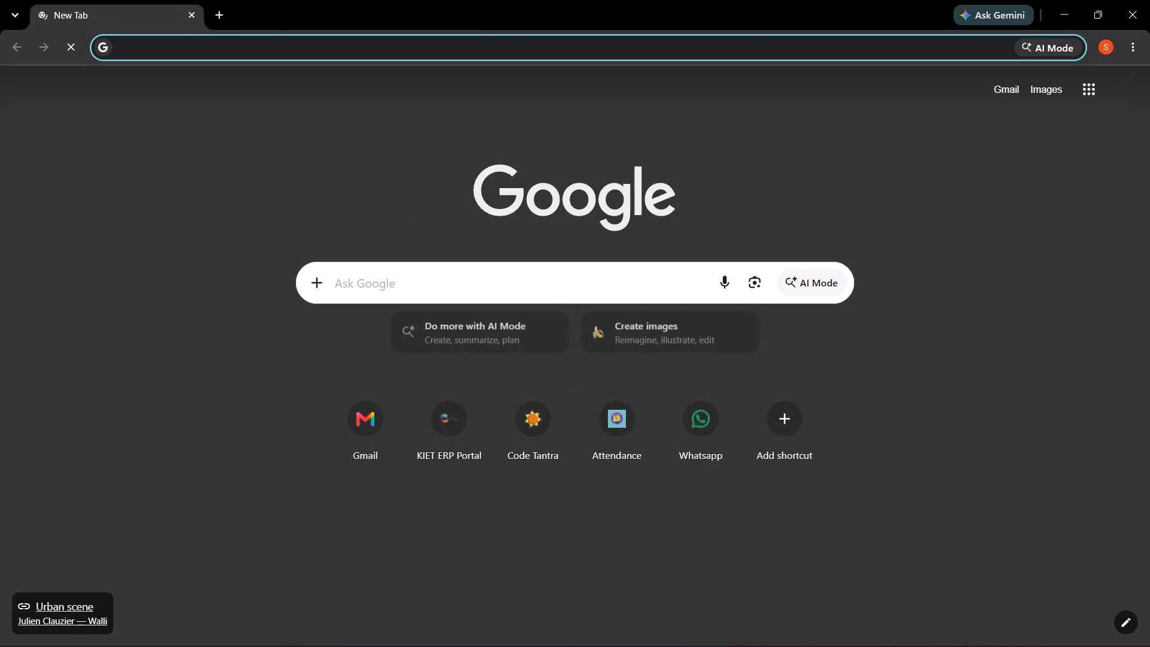
Go to the TradingView India site, in.tradingview.com.
{"action": "type", "text": "tr"}
{"action": "key", "text": "Down"}
{"action": "key", "text": "Return"}
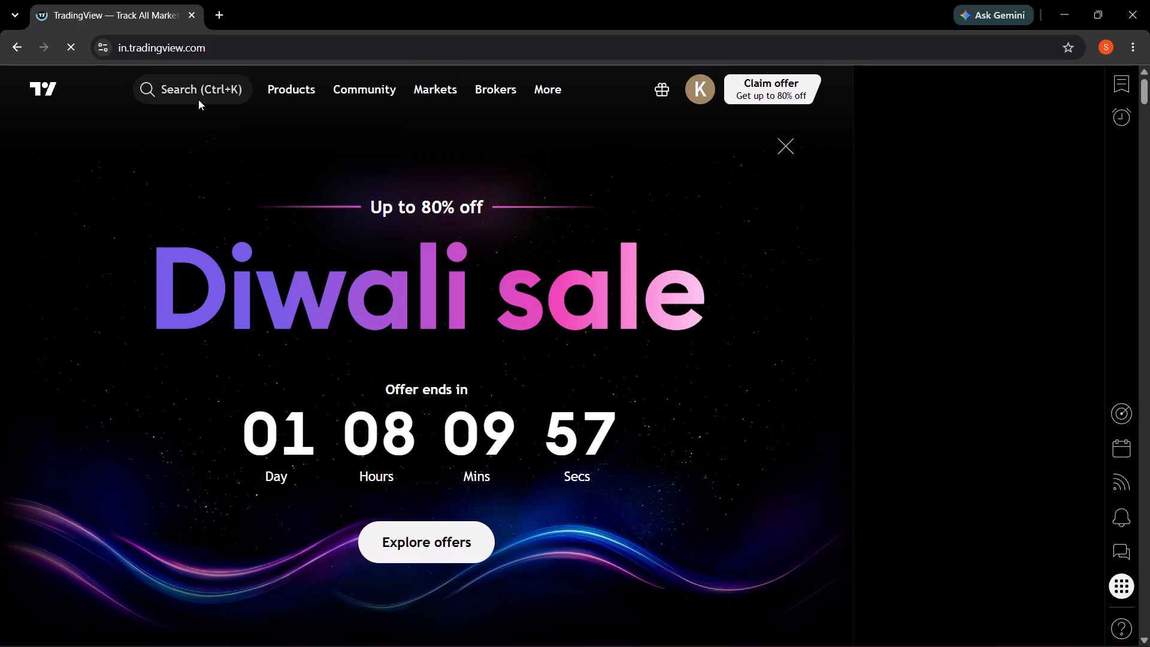
Open the Tesla (TSLA) chart from the symbol search and dismiss the Diwali sale promotion.
{"action": "left_click", "coordinate": [205, 96]}
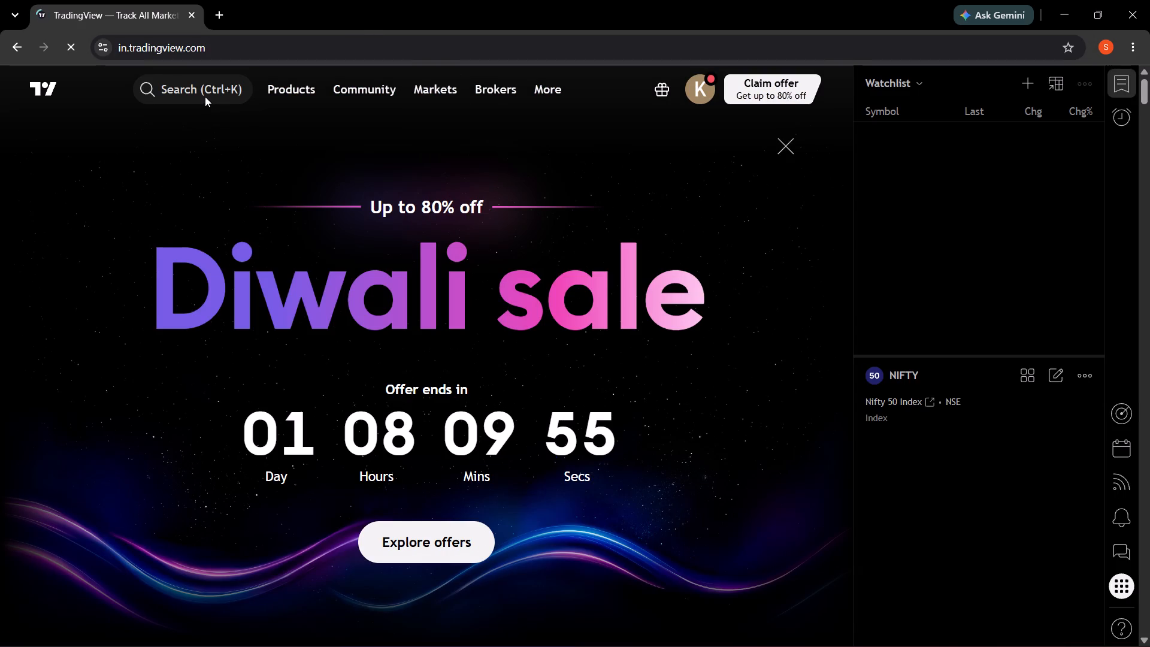
{"action": "left_click", "coordinate": [183, 92]}
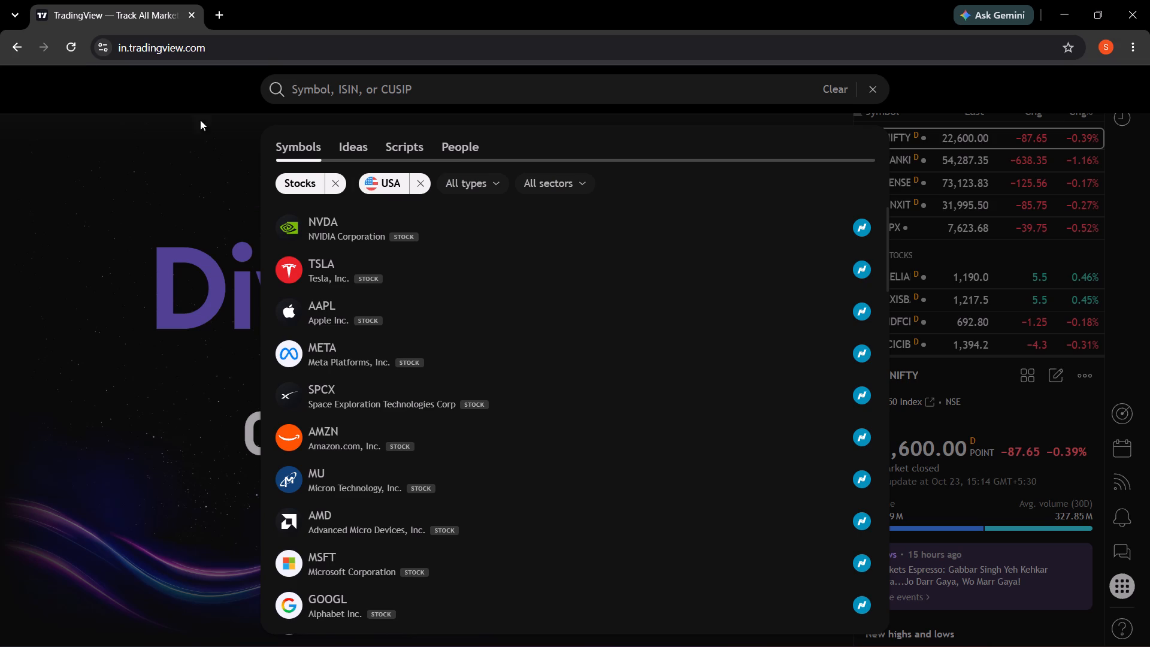
{"action": "left_click", "coordinate": [458, 273]}
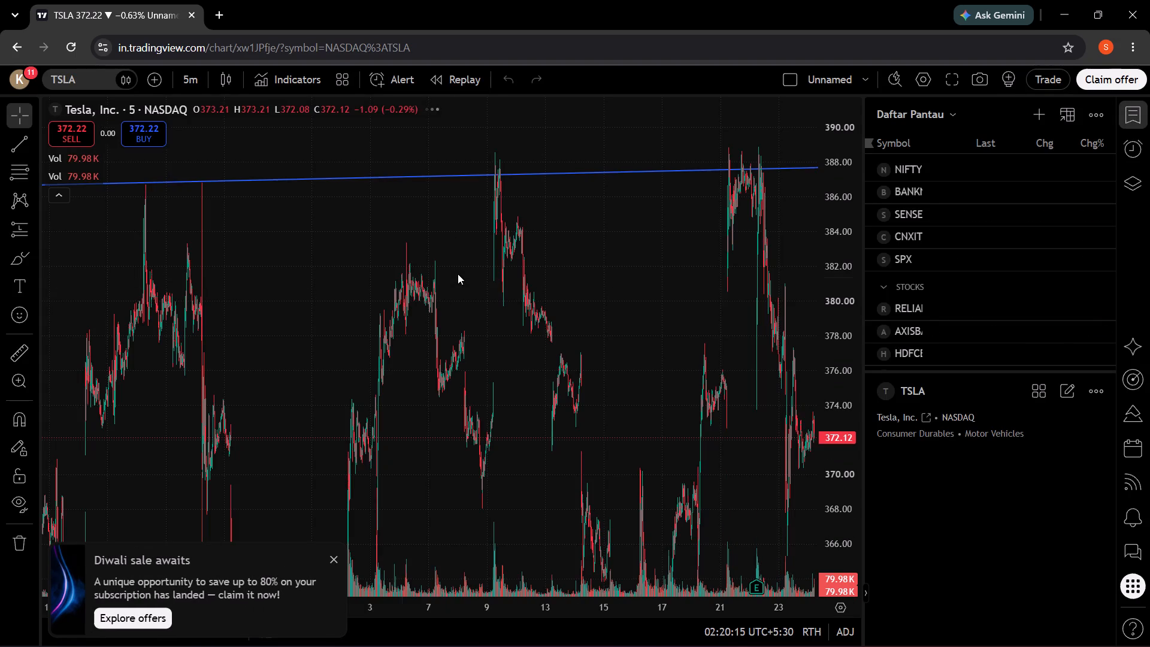
{"action": "left_click", "coordinate": [326, 563]}
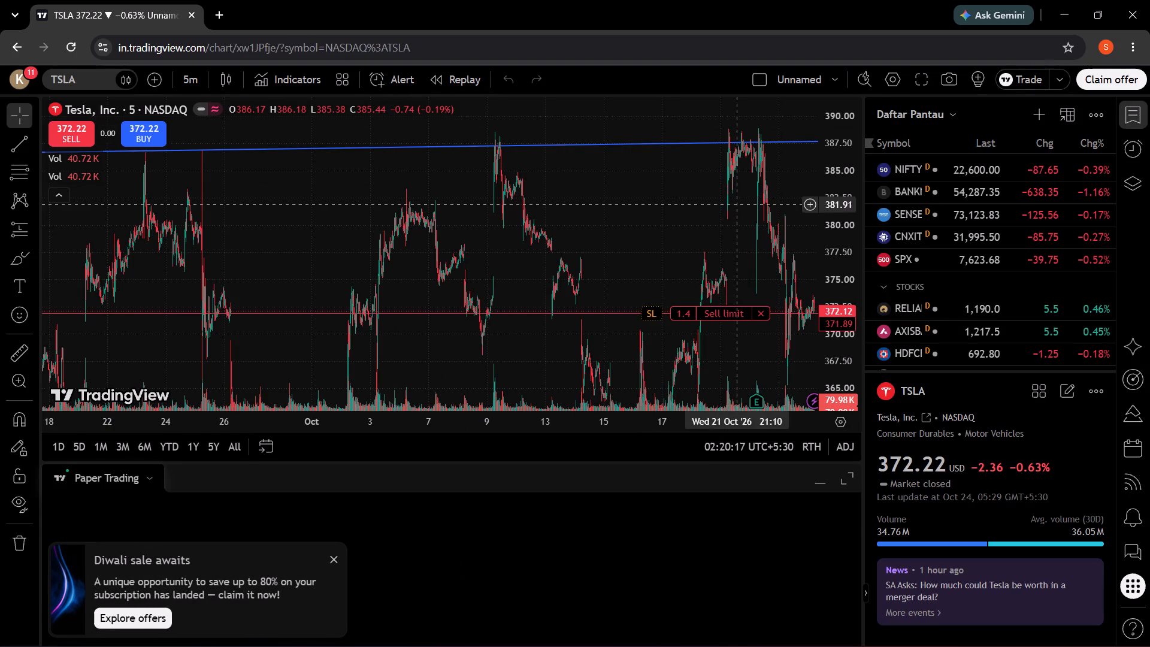
{"action": "left_click", "coordinate": [338, 560]}
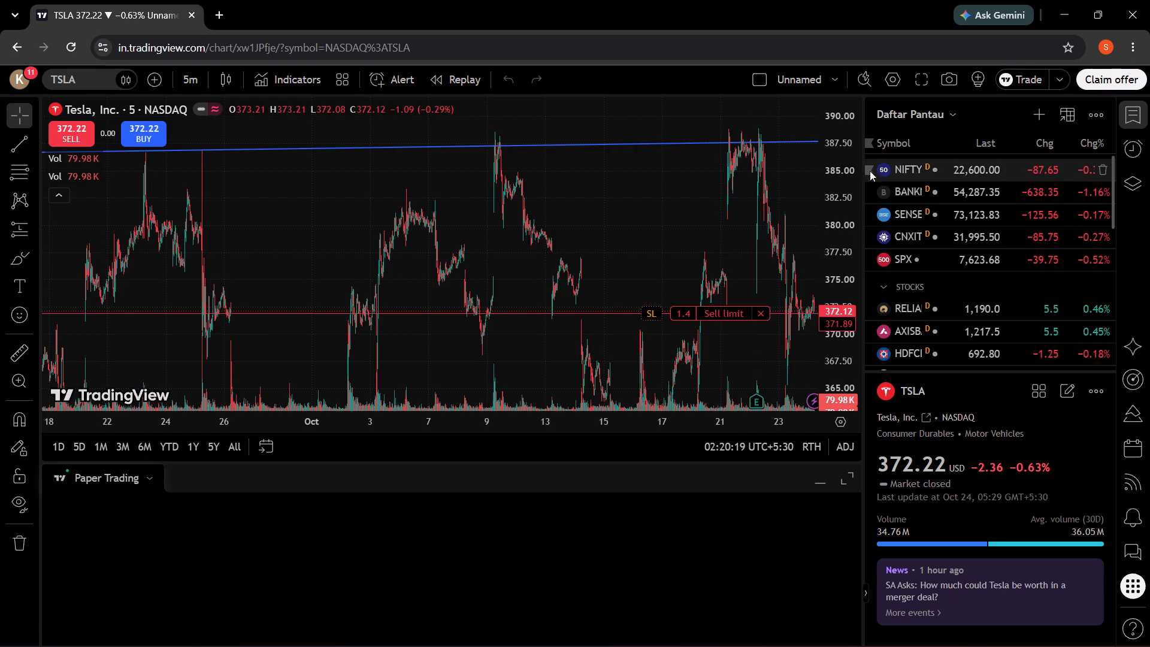
Compress the price scale and examine Tesla's 5-minute price action between the two blue trend lines, closing any order ticket that opens.
{"action": "left_click", "coordinate": [852, 168]}
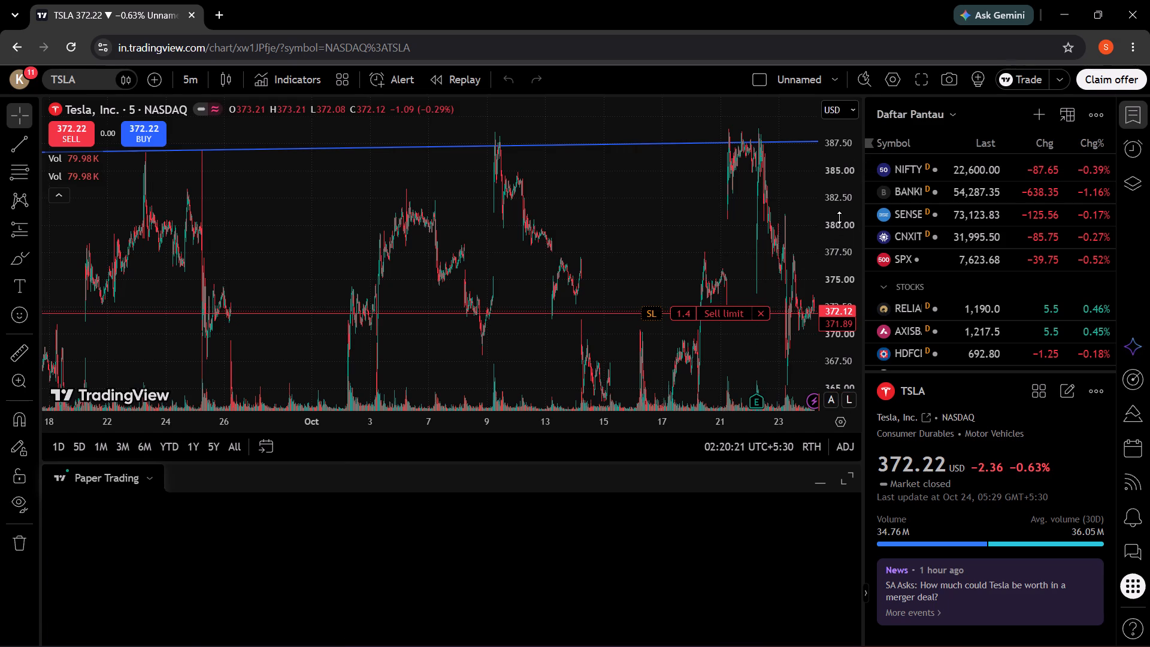
{"action": "left_click_drag", "start_coordinate": [839, 217], "coordinate": [870, 388]}
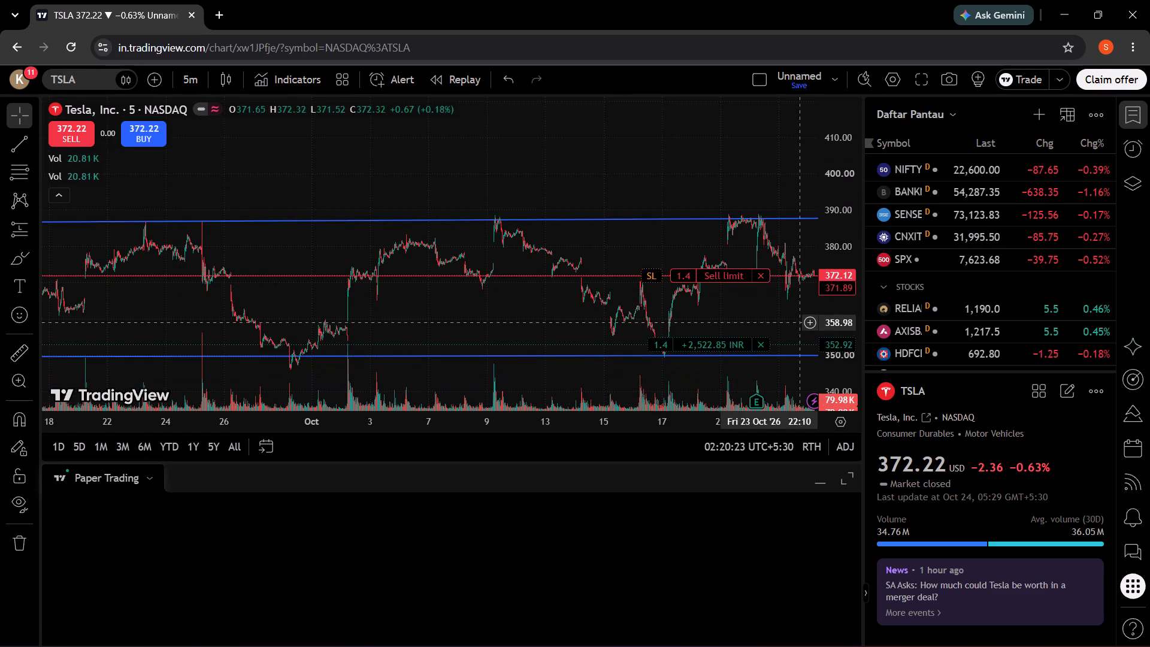
{"action": "left_click_drag", "start_coordinate": [786, 316], "coordinate": [614, 306]}
{"action": "left_click_drag", "start_coordinate": [844, 220], "coordinate": [849, 278]}
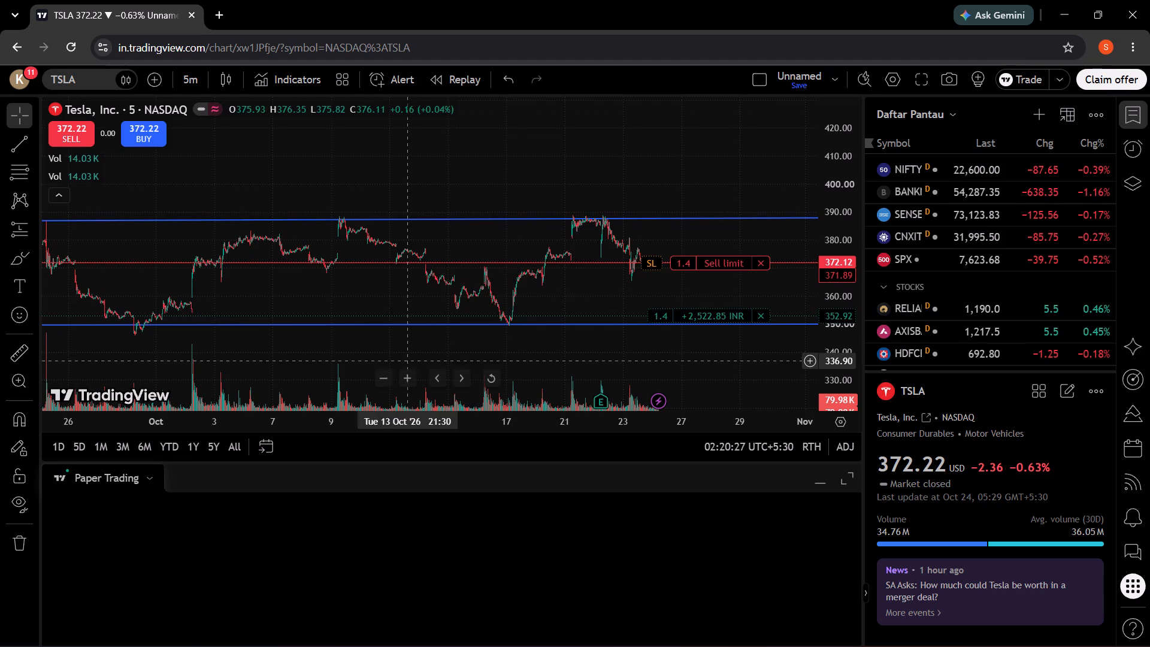
{"action": "left_click_drag", "start_coordinate": [361, 297], "coordinate": [472, 265]}
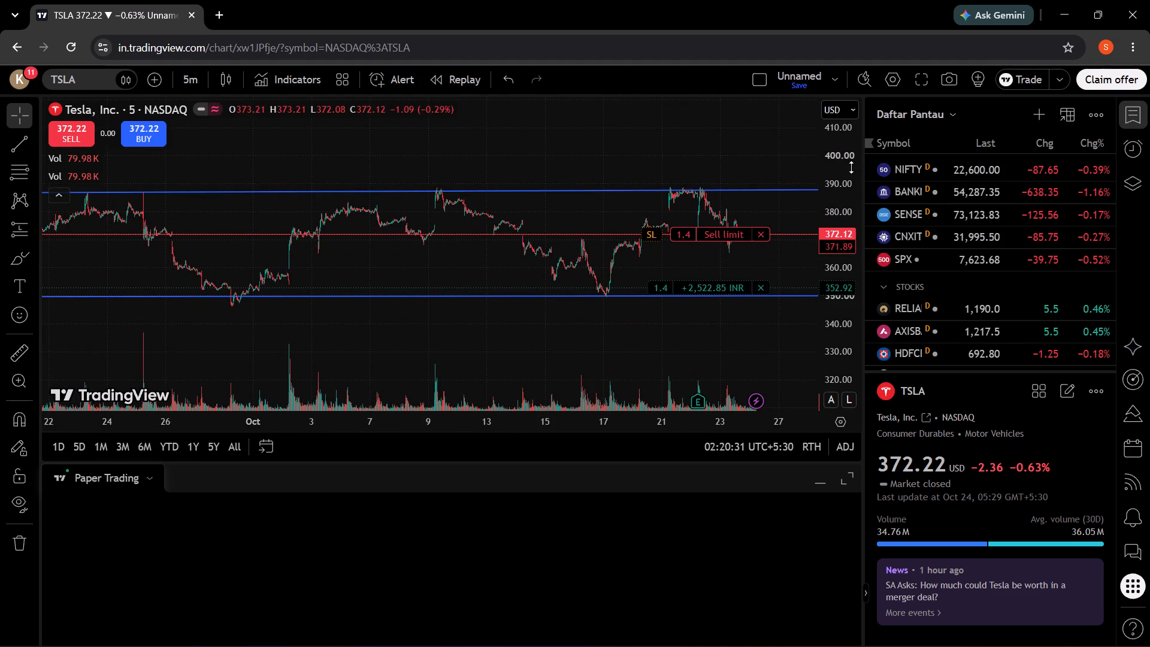
{"action": "left_click", "coordinate": [839, 198]}
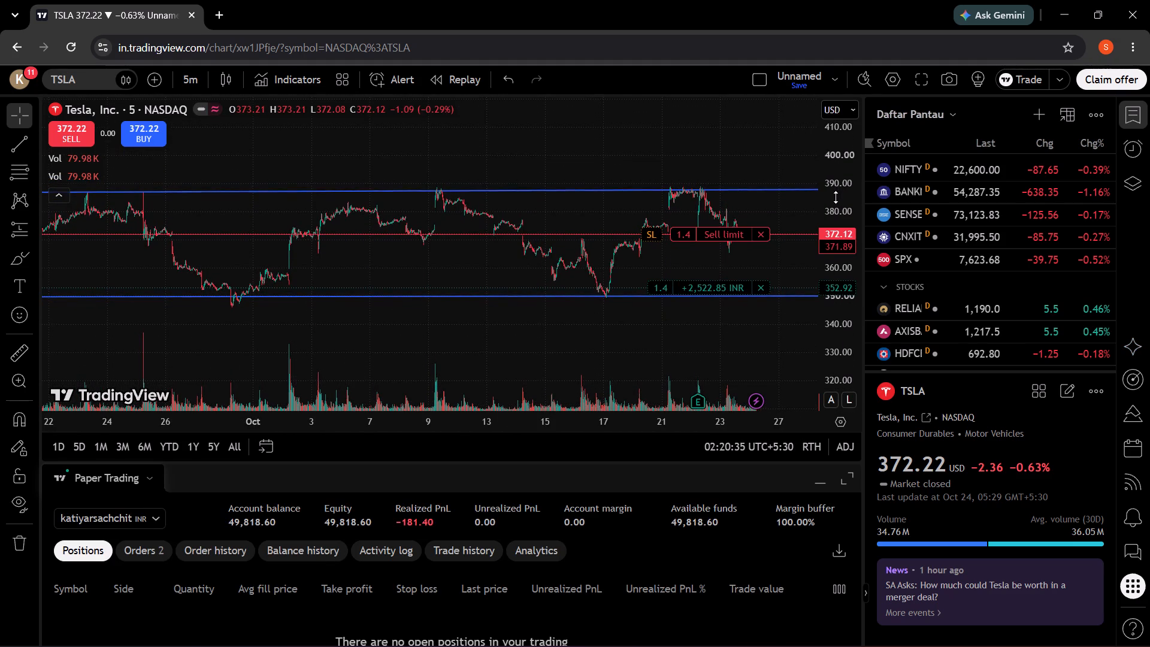
{"action": "scroll", "coordinate": [567, 213], "scroll_direction": "up", "scroll_amount": 2}
{"action": "scroll", "coordinate": [567, 213], "scroll_direction": "down", "scroll_amount": 15}
{"action": "left_click_drag", "start_coordinate": [477, 266], "coordinate": [792, 298]}
{"action": "left_click_drag", "start_coordinate": [483, 288], "coordinate": [506, 213]}
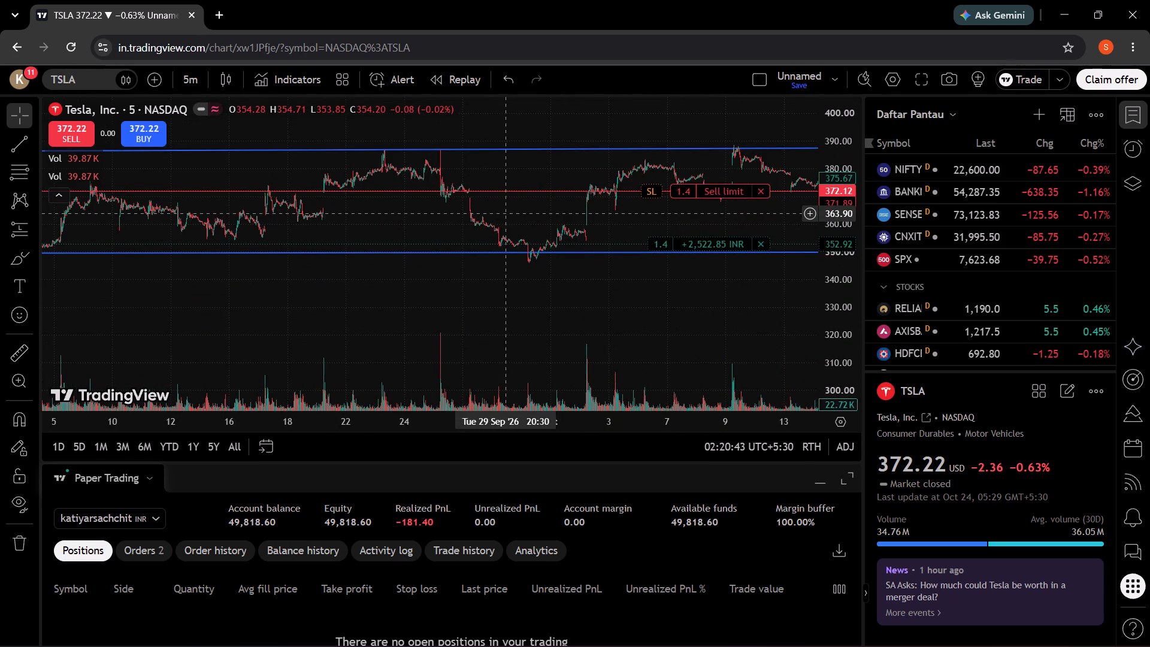
{"action": "left_click_drag", "start_coordinate": [343, 283], "coordinate": [518, 325]}
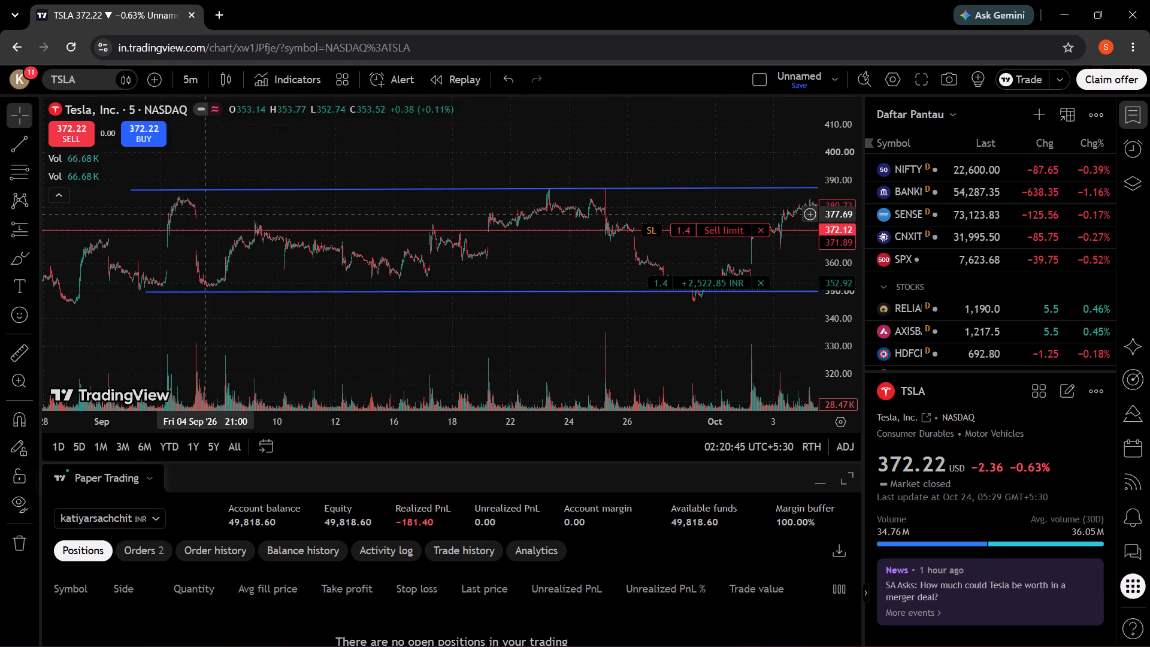
{"action": "left_click_drag", "start_coordinate": [639, 297], "coordinate": [287, 297]}
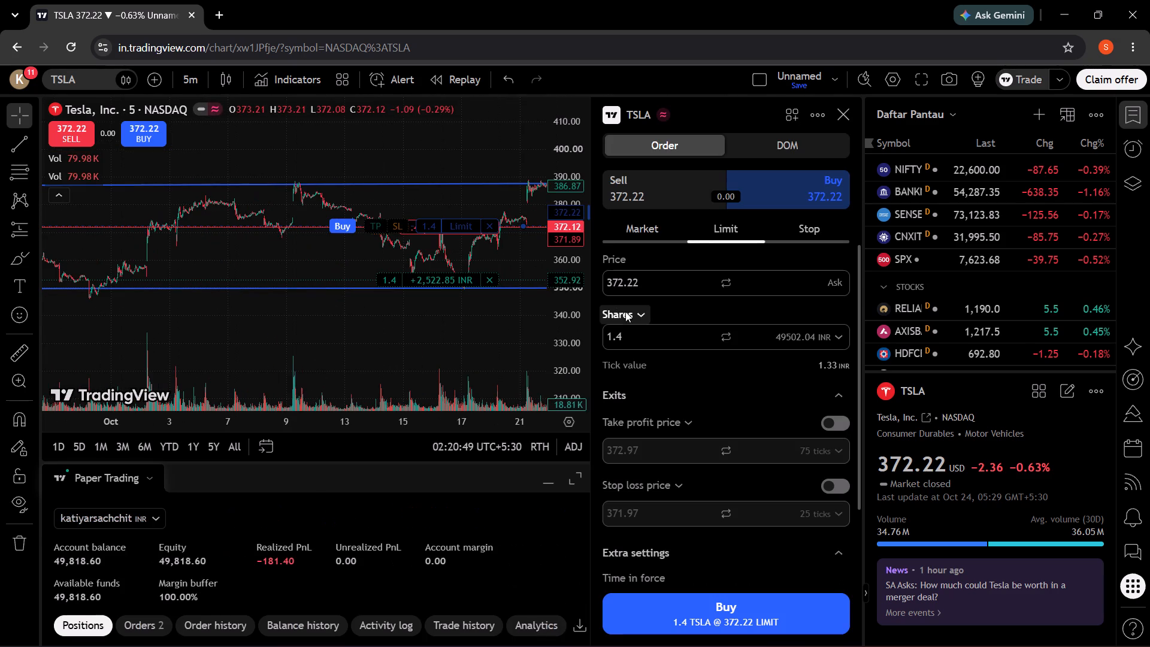
{"action": "left_click", "coordinate": [849, 112]}
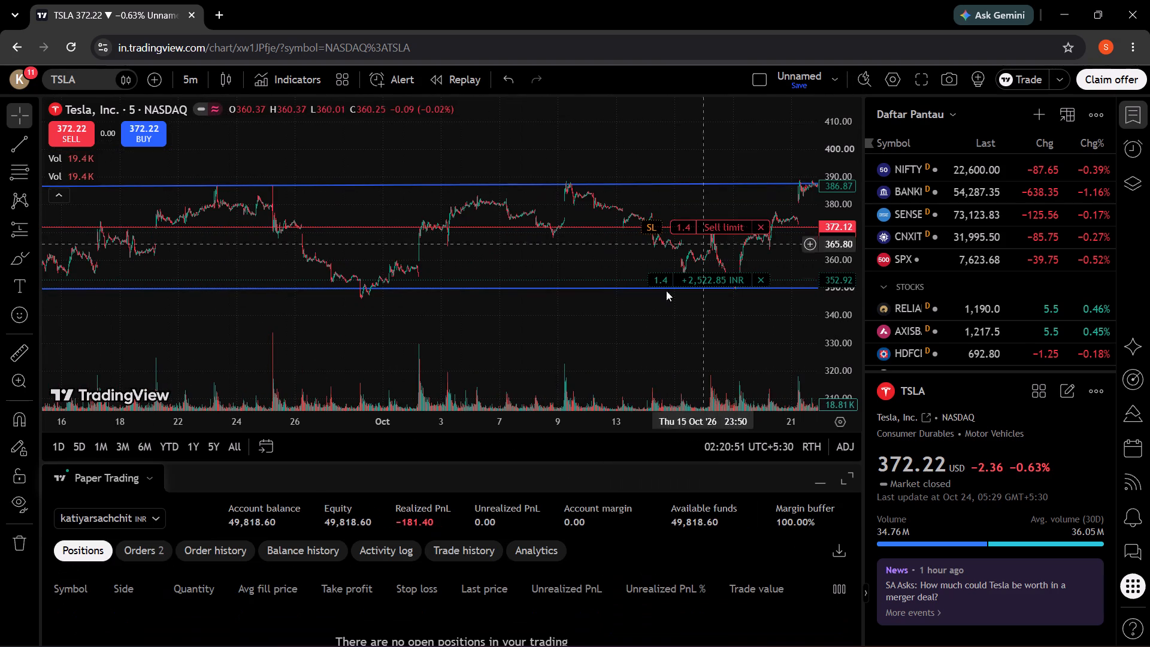
Examine Tesla's price swings and reactions at the upper and lower blue lines across September and October.
{"action": "left_click", "coordinate": [600, 388]}
{"action": "left_click_drag", "start_coordinate": [603, 307], "coordinate": [432, 324]}
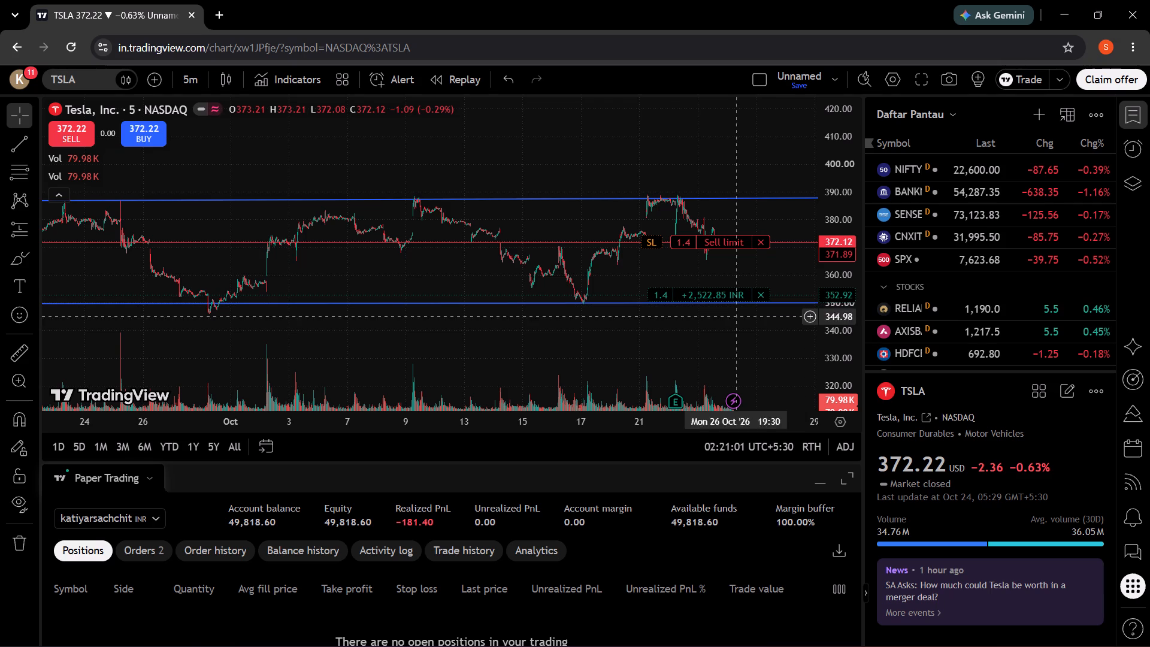
{"action": "left_click_drag", "start_coordinate": [680, 334], "coordinate": [468, 321]}
{"action": "left_click_drag", "start_coordinate": [262, 319], "coordinate": [541, 334]}
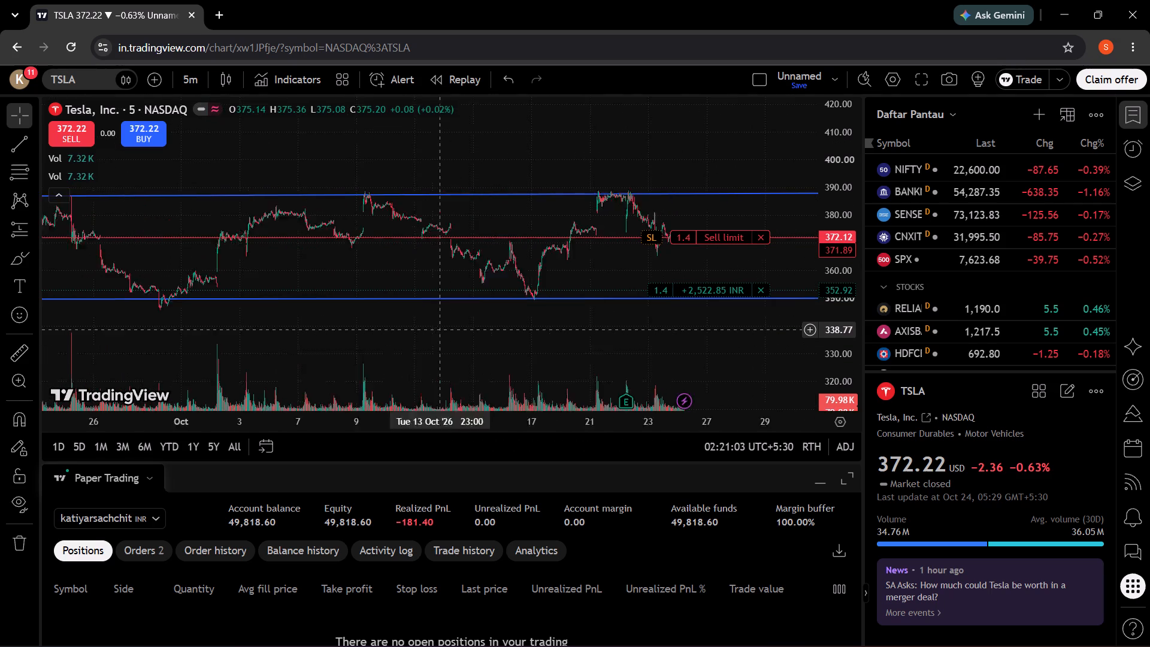
{"action": "left_click_drag", "start_coordinate": [541, 334], "coordinate": [586, 335]}
{"action": "left_click_drag", "start_coordinate": [254, 330], "coordinate": [552, 314]}
{"action": "left_click_drag", "start_coordinate": [311, 314], "coordinate": [519, 316]}
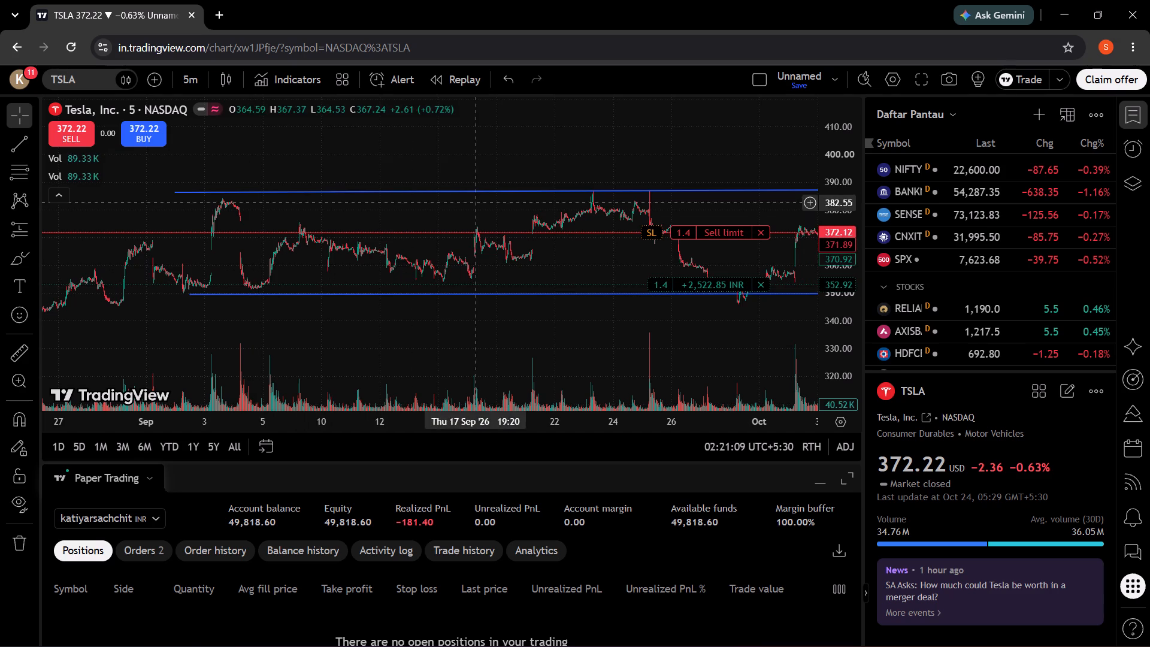
{"action": "left_click_drag", "start_coordinate": [599, 348], "coordinate": [296, 332]}
{"action": "left_click_drag", "start_coordinate": [518, 332], "coordinate": [344, 352]}
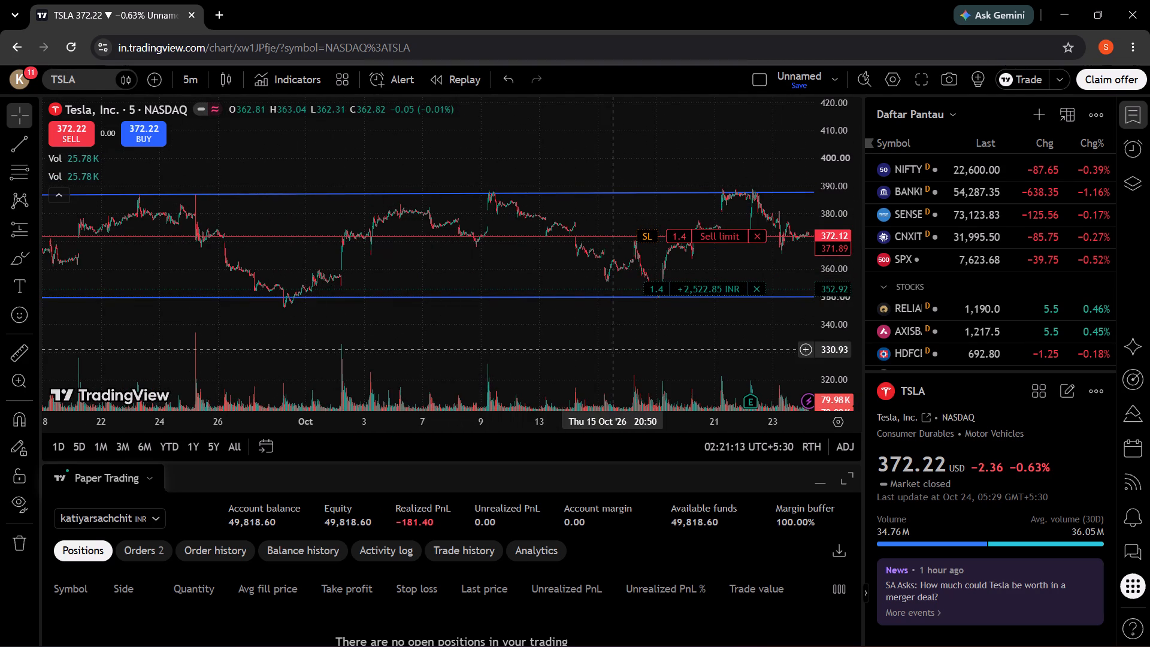
{"action": "left_click_drag", "start_coordinate": [613, 349], "coordinate": [296, 350]}
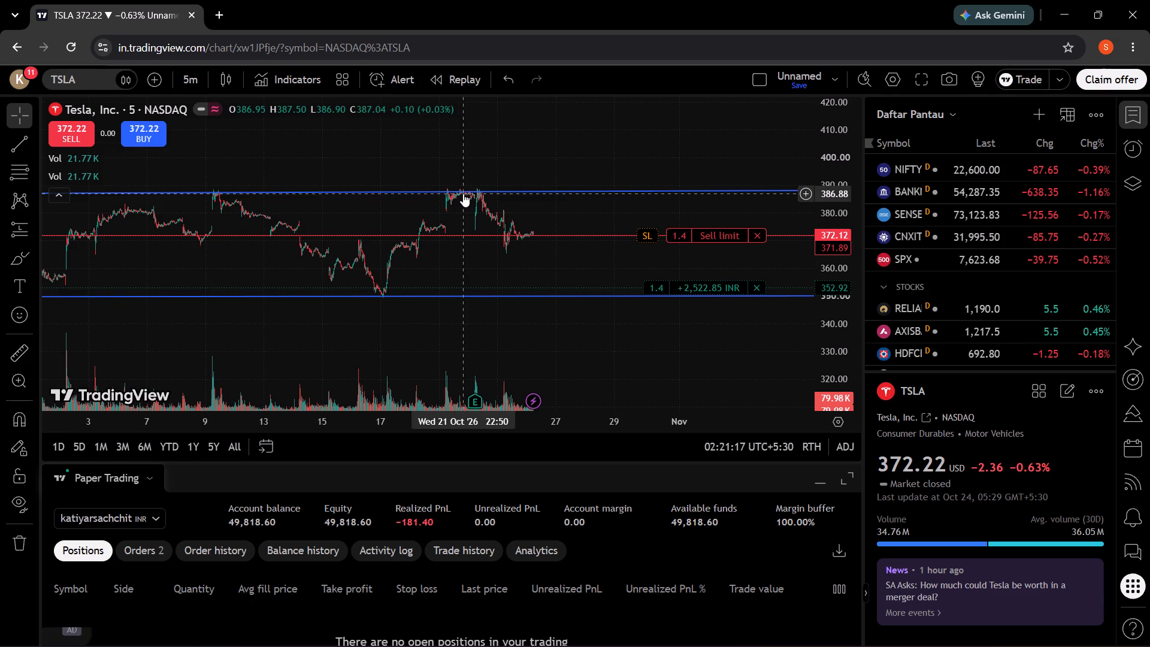
Move the lower 1.4-share exit order line on the Tesla chart to 351.74.
{"action": "left_click_drag", "start_coordinate": [226, 288], "coordinate": [553, 291]}
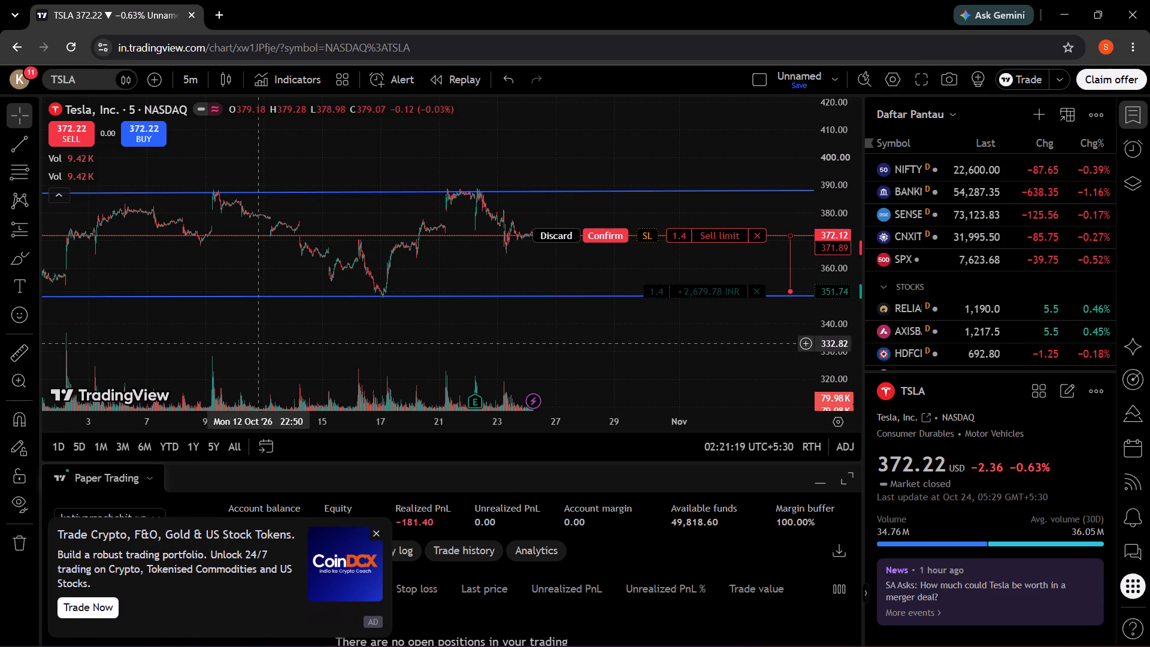
Examine Tesla's earlier price history back to early August, ending at the latest October candles.
{"action": "left_click_drag", "start_coordinate": [259, 343], "coordinate": [740, 305]}
{"action": "left_click_drag", "start_coordinate": [346, 290], "coordinate": [657, 307]}
{"action": "left_click_drag", "start_coordinate": [303, 318], "coordinate": [773, 312]}
{"action": "left_click_drag", "start_coordinate": [256, 297], "coordinate": [472, 299]}
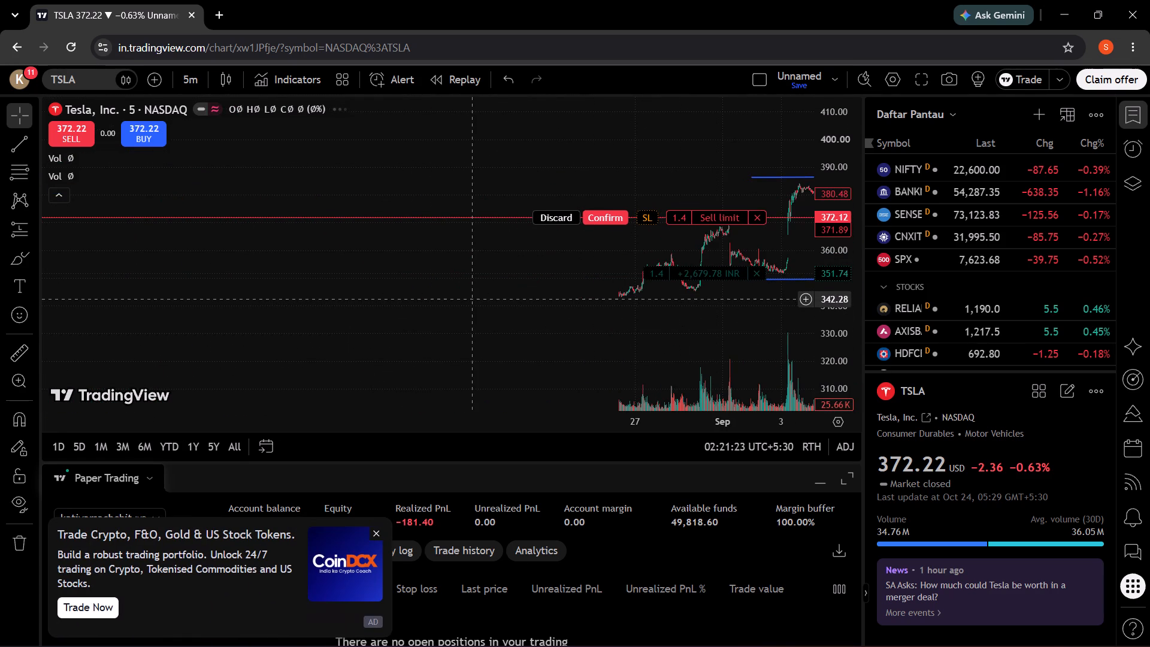
{"action": "left_click_drag", "start_coordinate": [584, 312], "coordinate": [204, 286]}
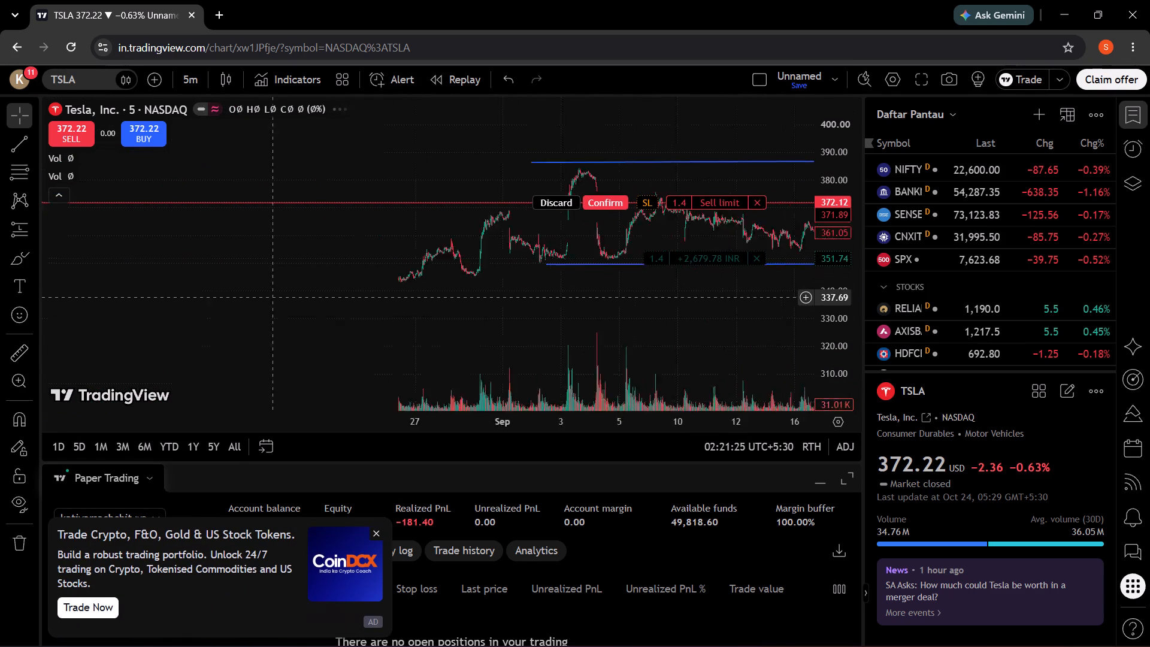
{"action": "left_click_drag", "start_coordinate": [204, 286], "coordinate": [202, 286]}
{"action": "left_click_drag", "start_coordinate": [591, 292], "coordinate": [764, 280]}
{"action": "left_click_drag", "start_coordinate": [404, 282], "coordinate": [420, 279]}
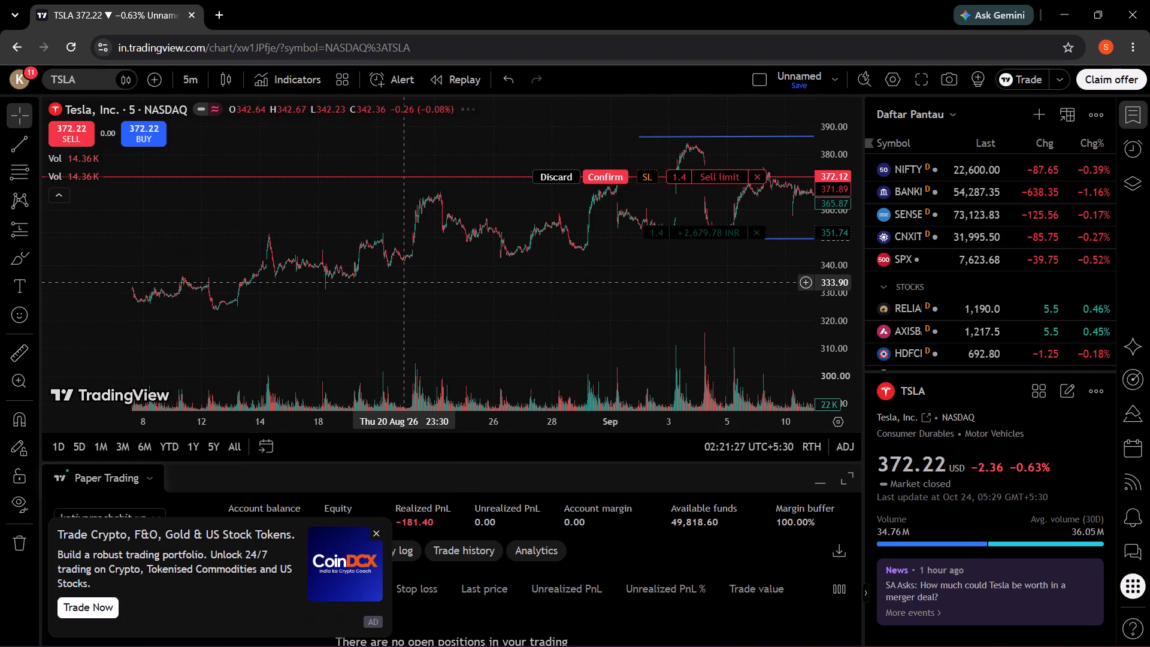
{"action": "left_click_drag", "start_coordinate": [420, 279], "coordinate": [604, 234]}
{"action": "left_click_drag", "start_coordinate": [668, 234], "coordinate": [245, 307]}
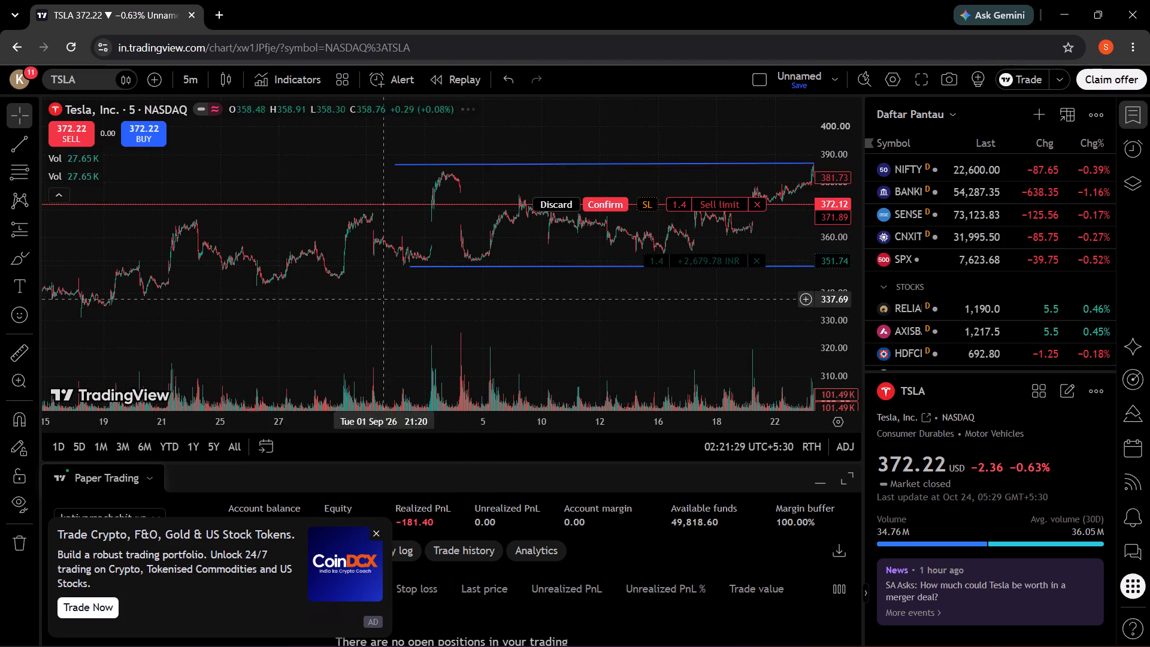
{"action": "left_click_drag", "start_coordinate": [600, 299], "coordinate": [295, 309]}
{"action": "left_click_drag", "start_coordinate": [600, 300], "coordinate": [219, 326]}
{"action": "left_click_drag", "start_coordinate": [525, 322], "coordinate": [153, 353]}
{"action": "left_click_drag", "start_coordinate": [533, 351], "coordinate": [244, 380]}
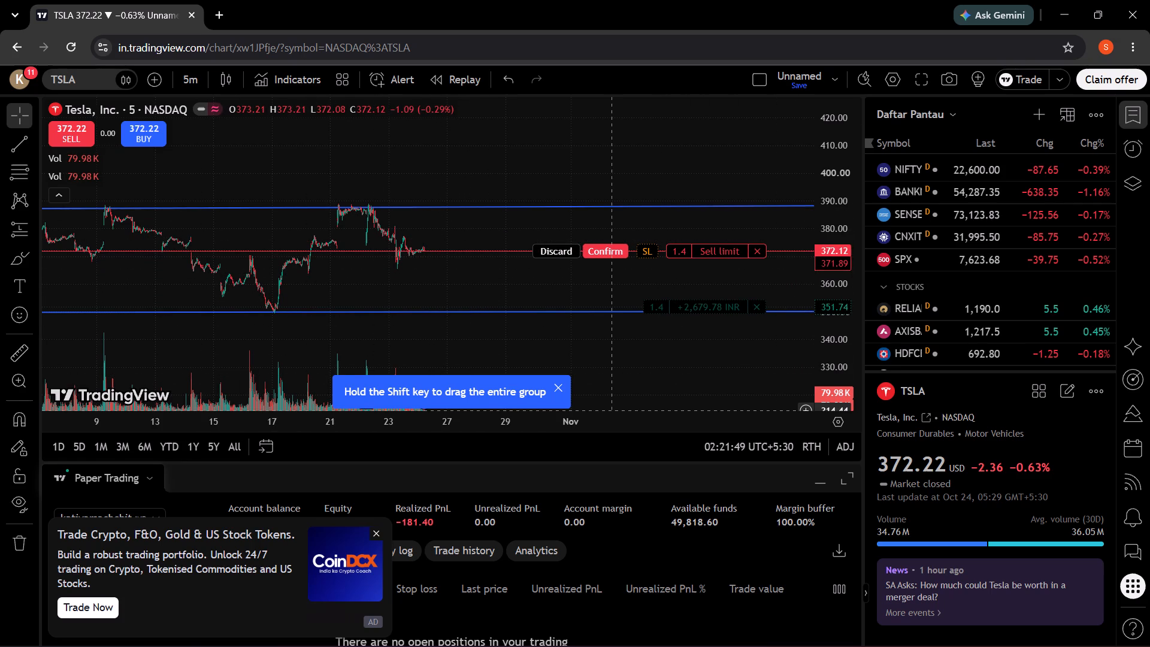
Dismiss the tip about dragging the order group and the CoinDCX advertisement.
{"action": "left_click", "coordinate": [559, 386]}
{"action": "left_click", "coordinate": [378, 529]}
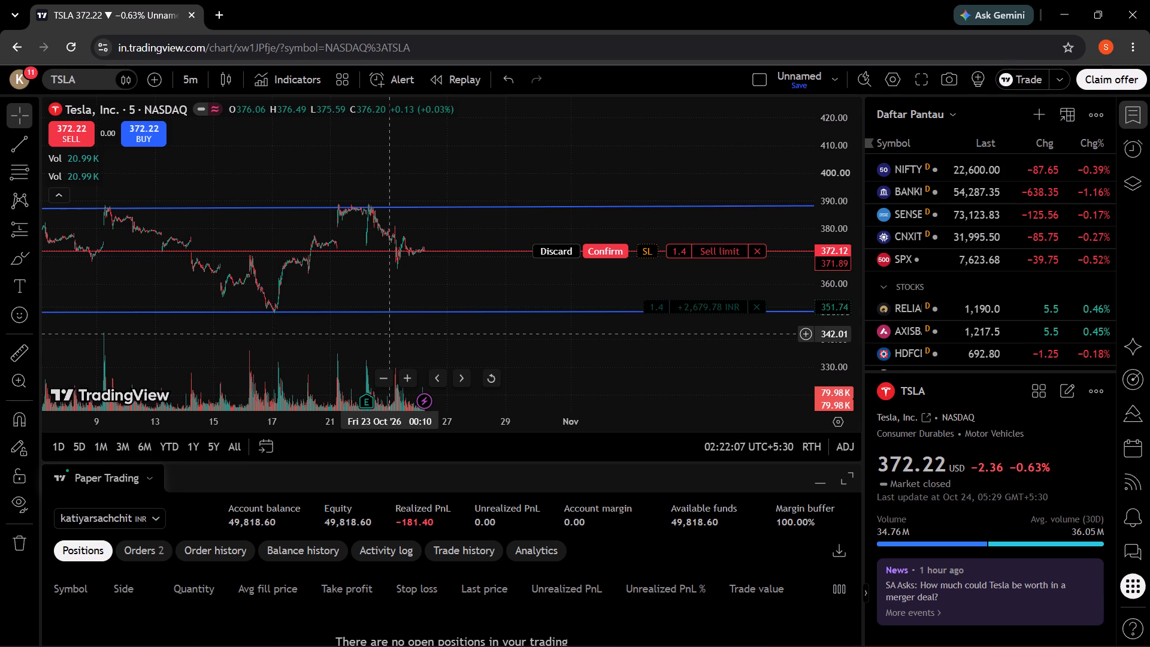
Examine Tesla's most recent October candles relative to the two blue trend lines.
{"action": "left_click_drag", "start_coordinate": [386, 286], "coordinate": [639, 301]}
{"action": "left_click_drag", "start_coordinate": [370, 304], "coordinate": [328, 283]}
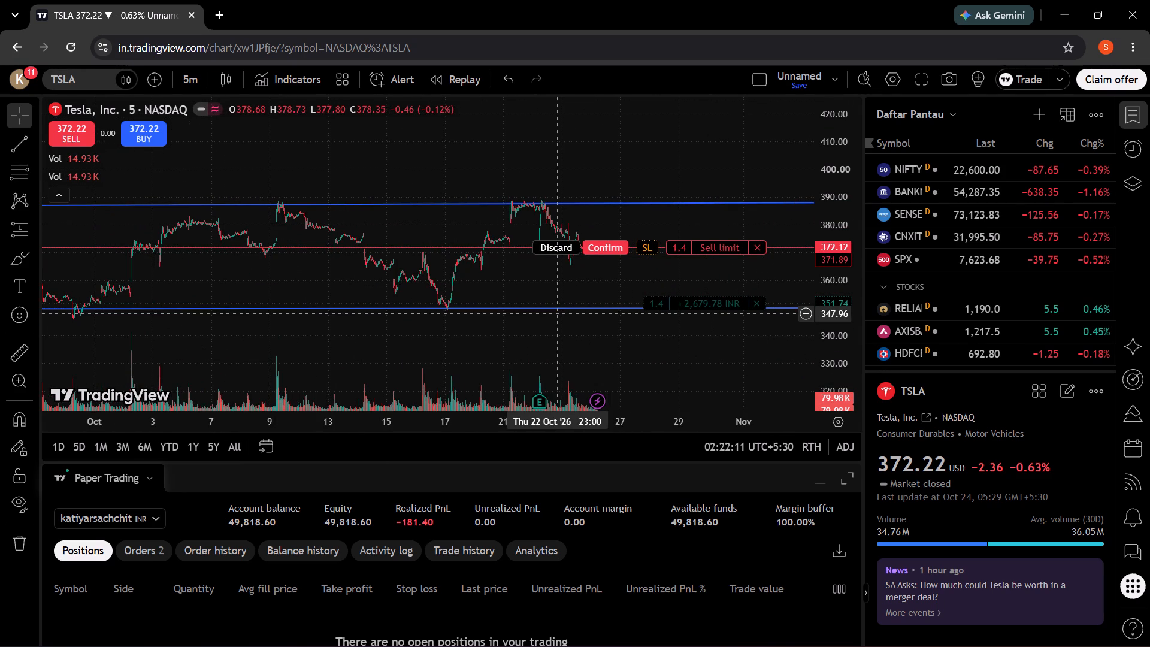
{"action": "left_click_drag", "start_coordinate": [592, 289], "coordinate": [416, 283]}
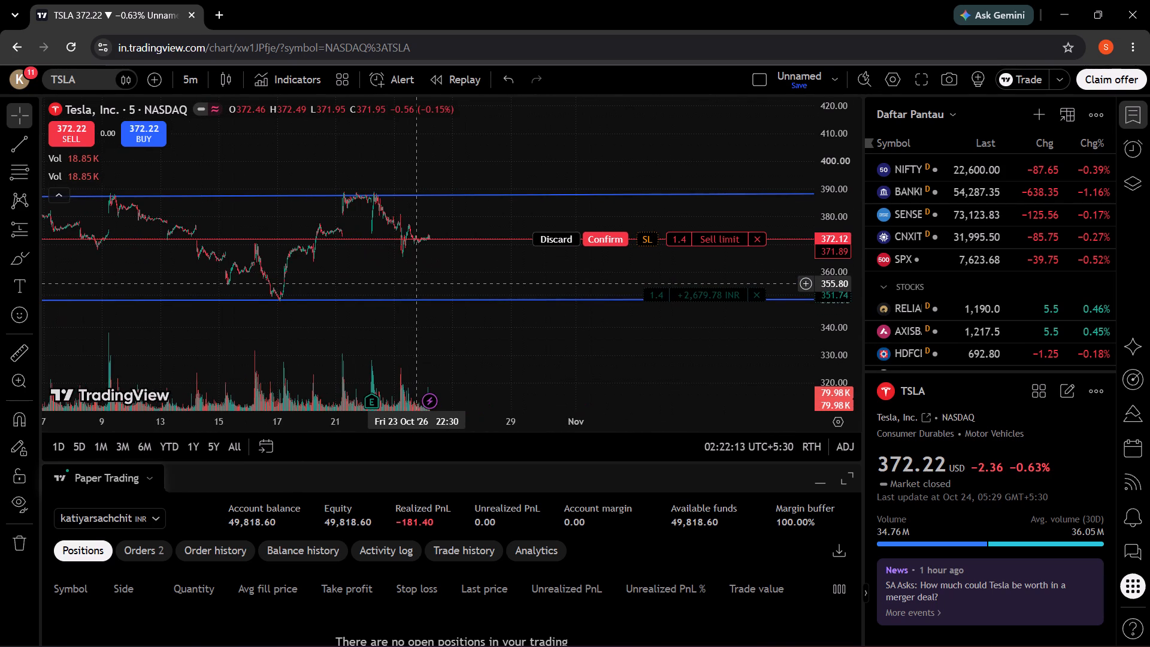
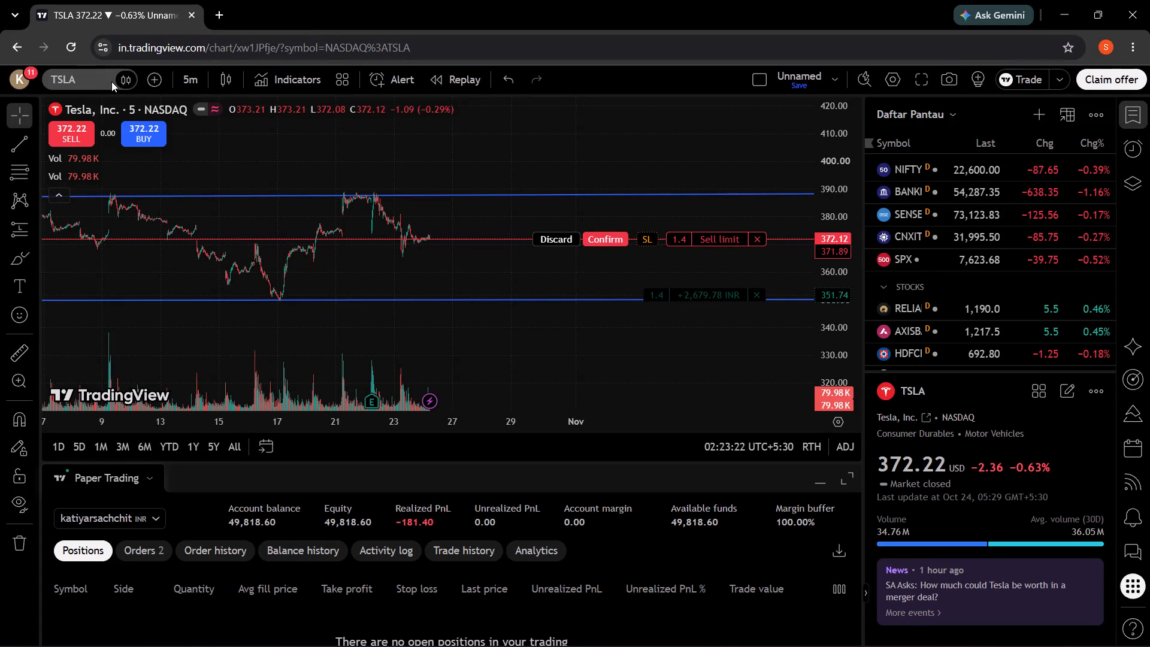
Search all symbol types for bitcoin, clearing the Stocks and USA filters, and load the BTCUSD spot crypto chart.
{"action": "left_click_drag", "start_coordinate": [95, 80], "coordinate": [59, 81]}
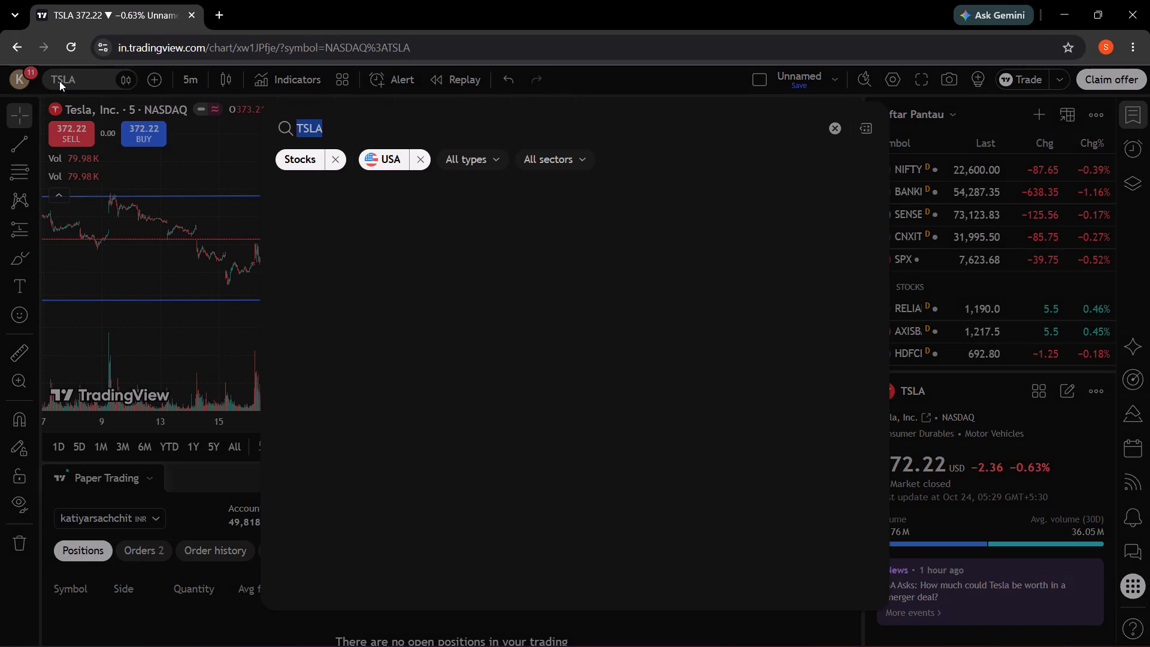
{"action": "type", "text": "bit"}
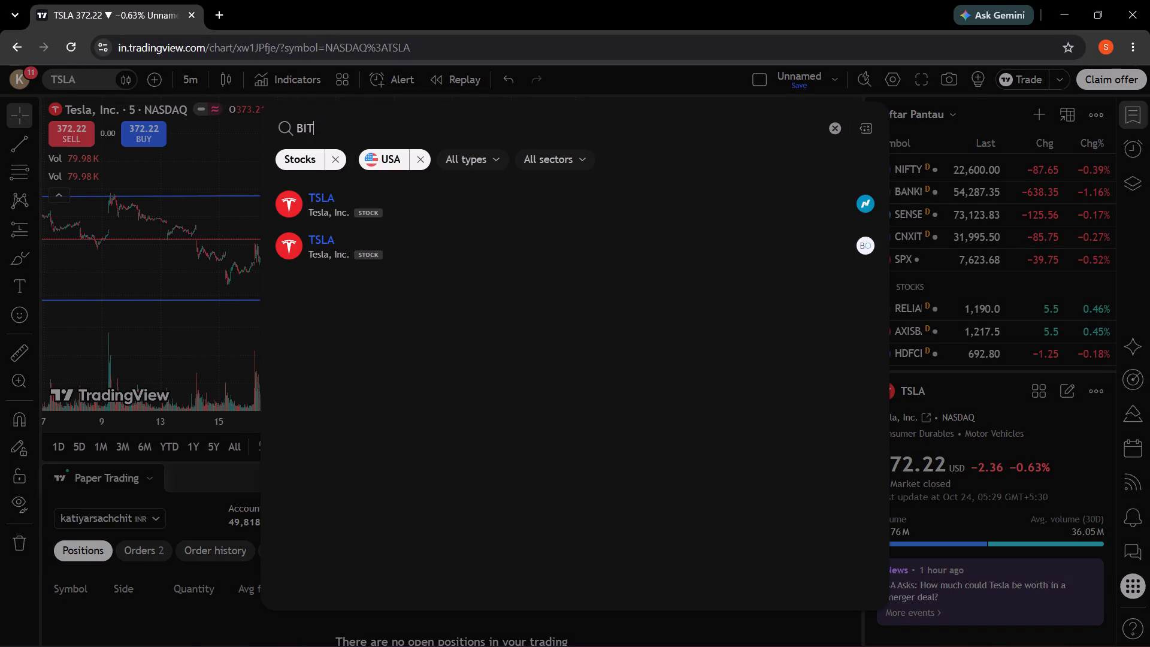
{"action": "left_click", "coordinate": [417, 158]}
{"action": "left_click", "coordinate": [333, 158]}
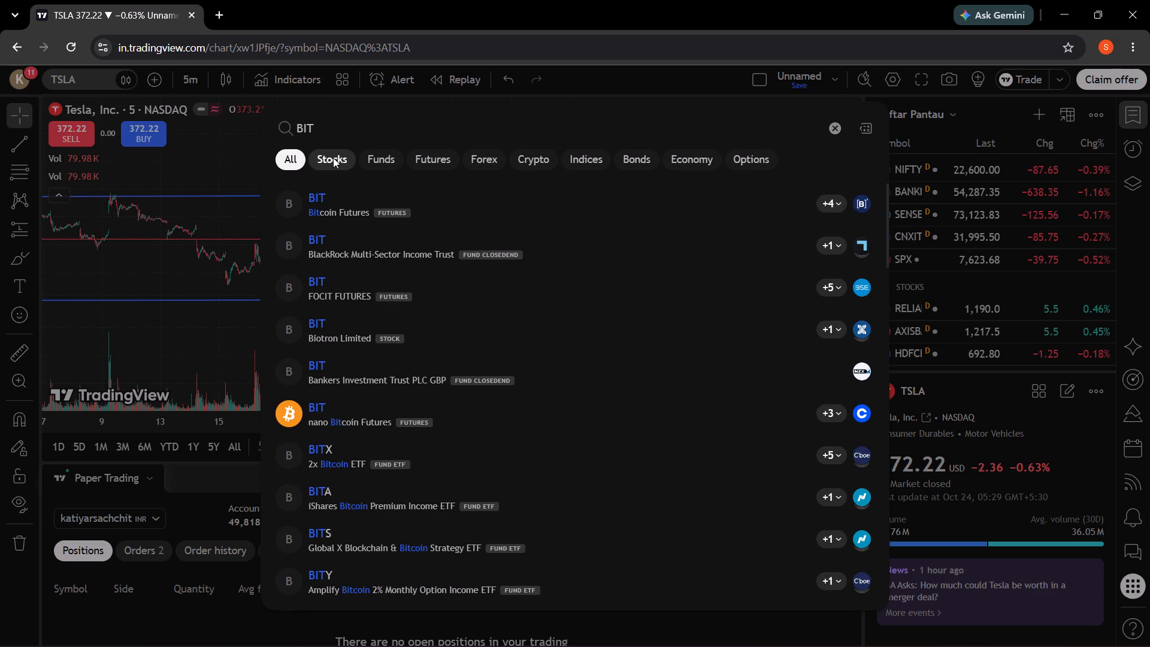
{"action": "left_click", "coordinate": [340, 112]}
{"action": "left_click", "coordinate": [346, 129]}
{"action": "type", "text": "coin"}
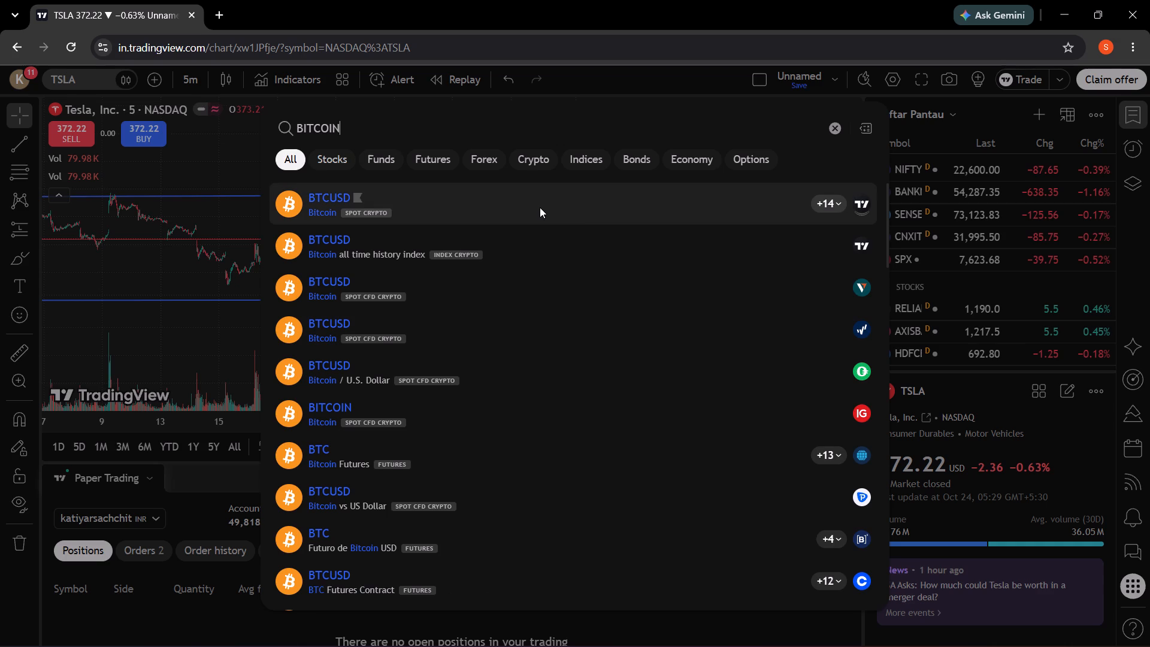
{"action": "left_click", "coordinate": [324, 204]}
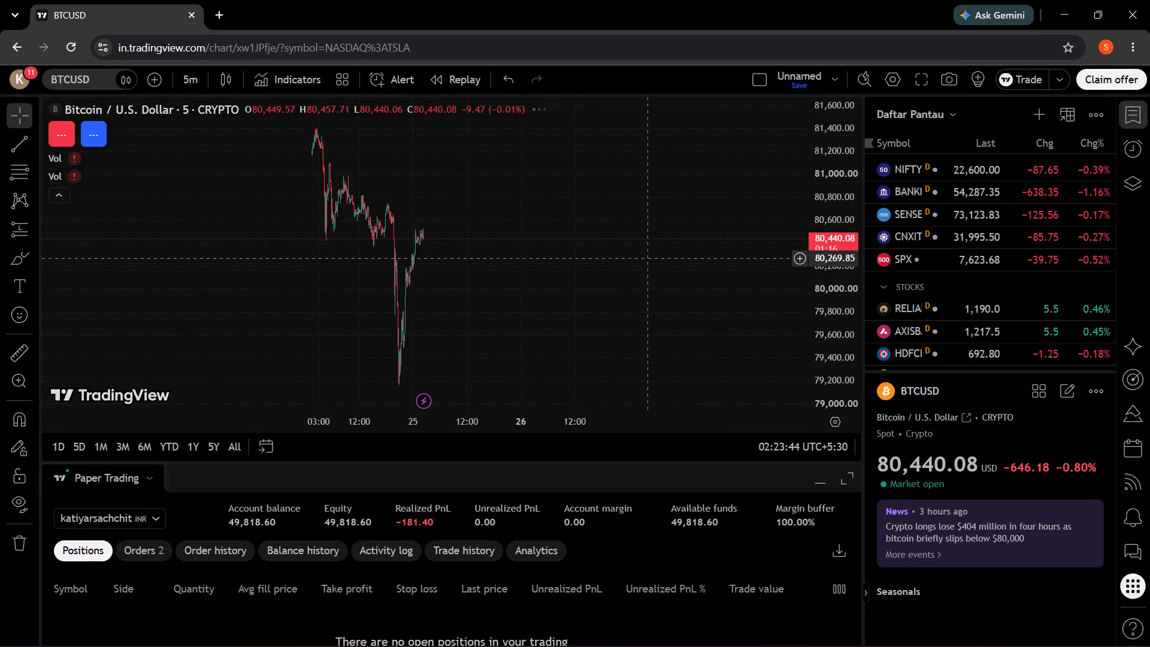
Change the Bitcoin chart's interval to 1 hour.
{"action": "left_click_drag", "start_coordinate": [829, 173], "coordinate": [843, 384]}
{"action": "left_click_drag", "start_coordinate": [472, 267], "coordinate": [695, 323]}
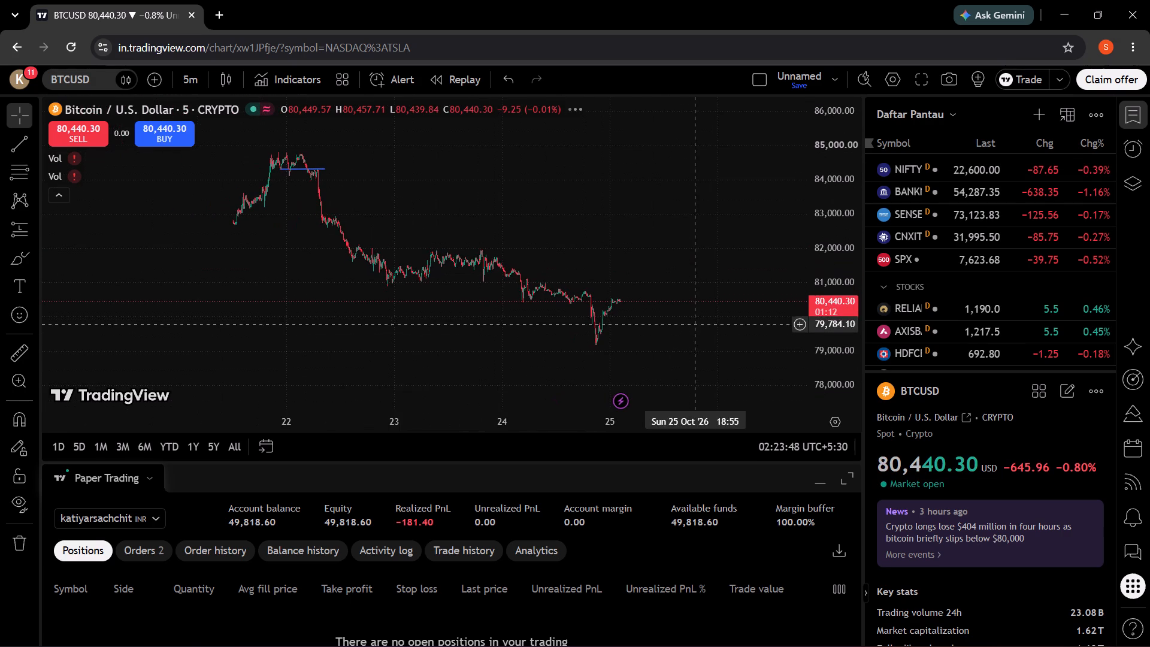
{"action": "left_click_drag", "start_coordinate": [836, 179], "coordinate": [841, 250]}
{"action": "left_click", "coordinate": [189, 87]}
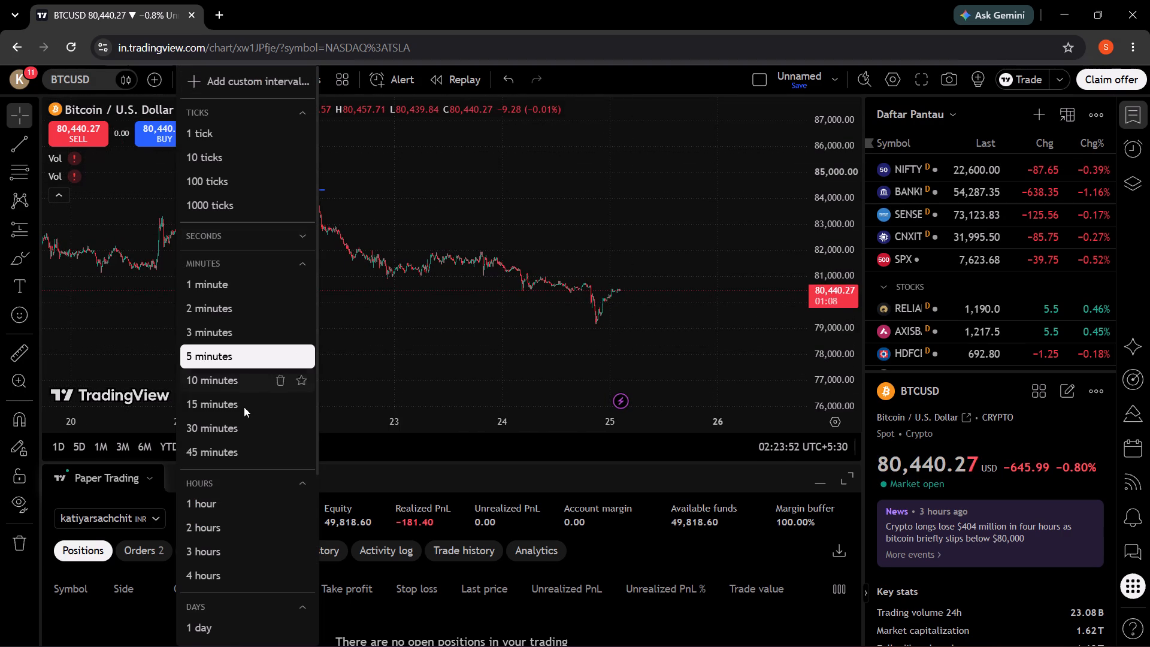
{"action": "left_click", "coordinate": [198, 503]}
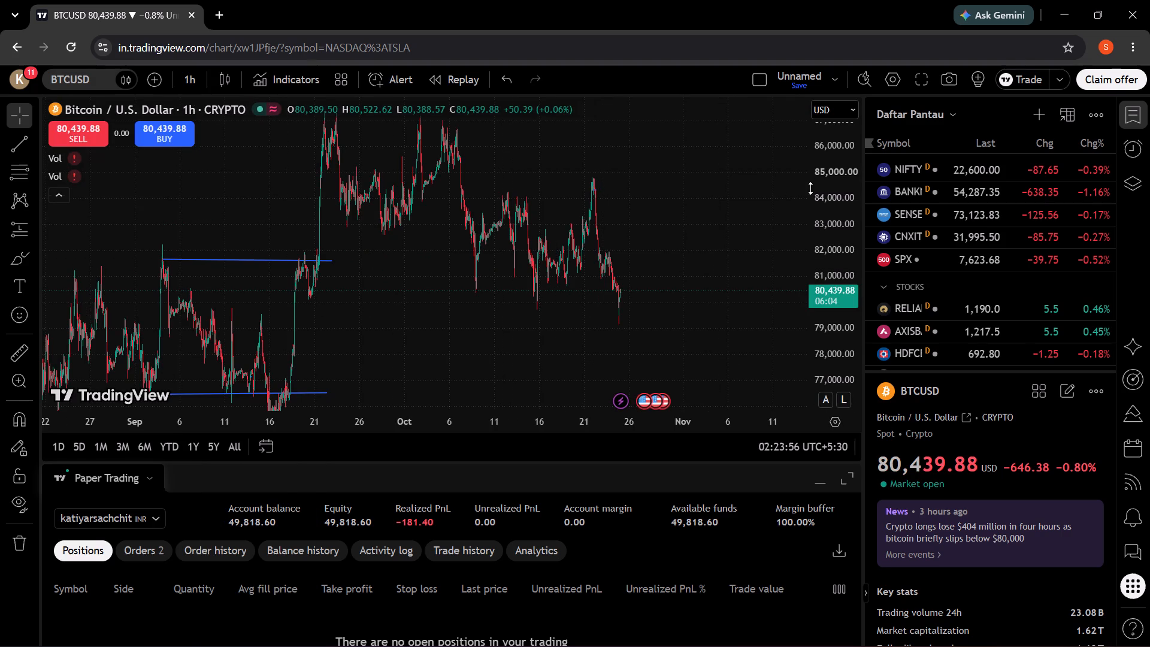
Delete the three short blue trend lines at and below Bitcoin's September price range.
{"action": "left_click_drag", "start_coordinate": [842, 159], "coordinate": [853, 327]}
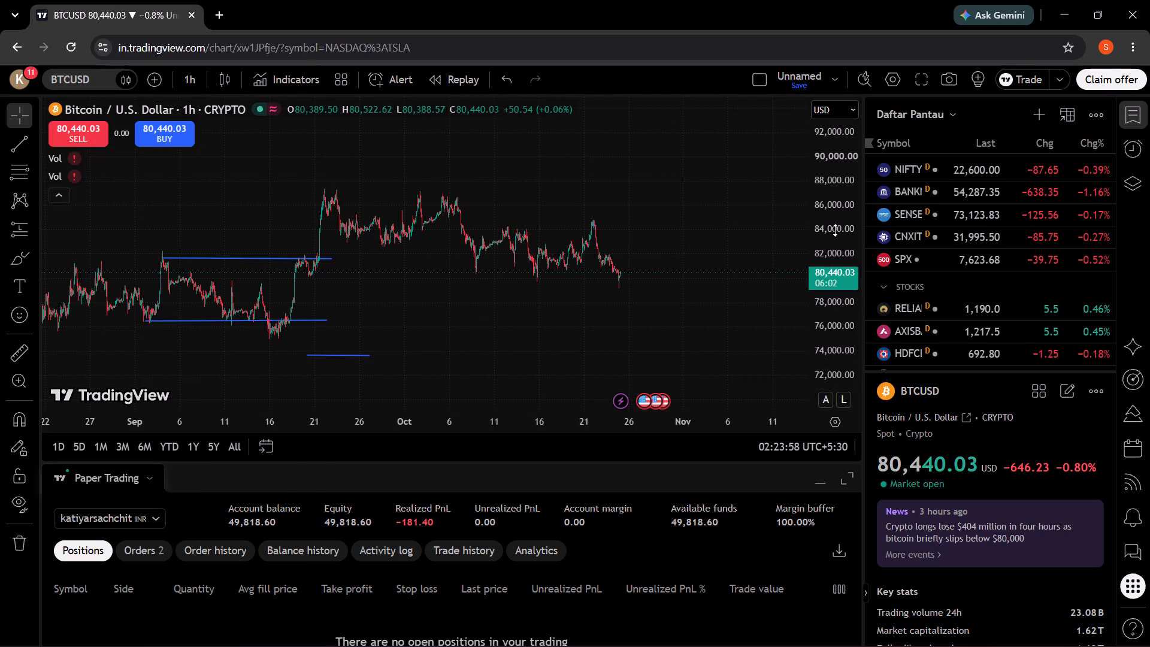
{"action": "left_click_drag", "start_coordinate": [830, 195], "coordinate": [837, 231]}
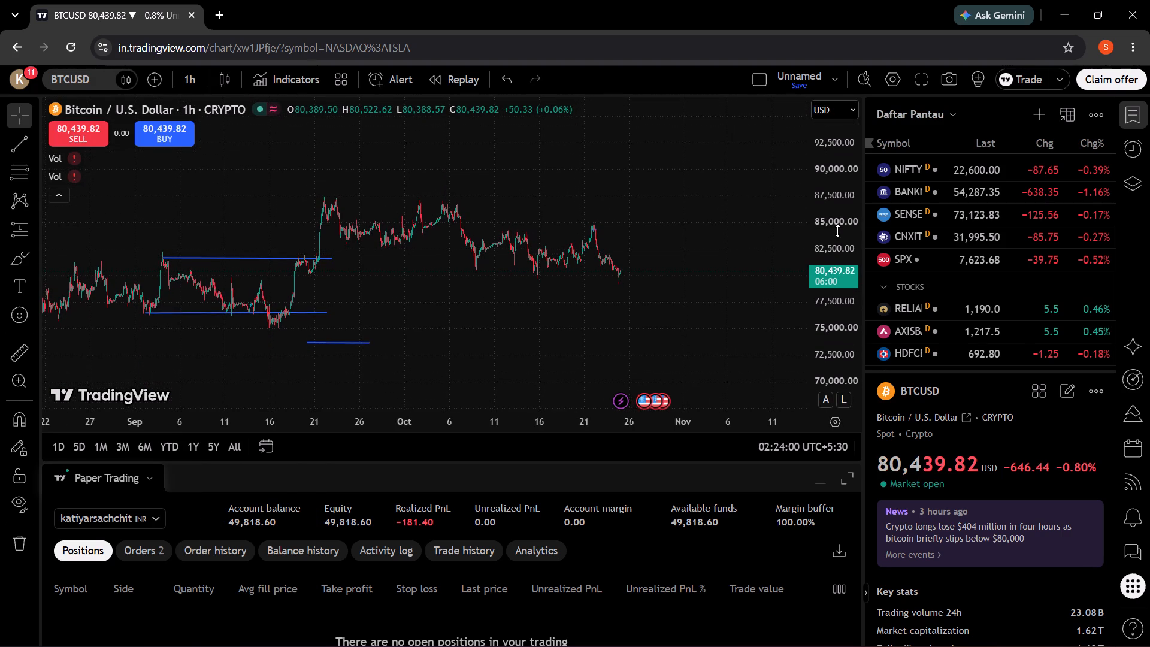
{"action": "left_click_drag", "start_coordinate": [837, 231], "coordinate": [837, 243]}
{"action": "left_click_drag", "start_coordinate": [460, 351], "coordinate": [721, 315]}
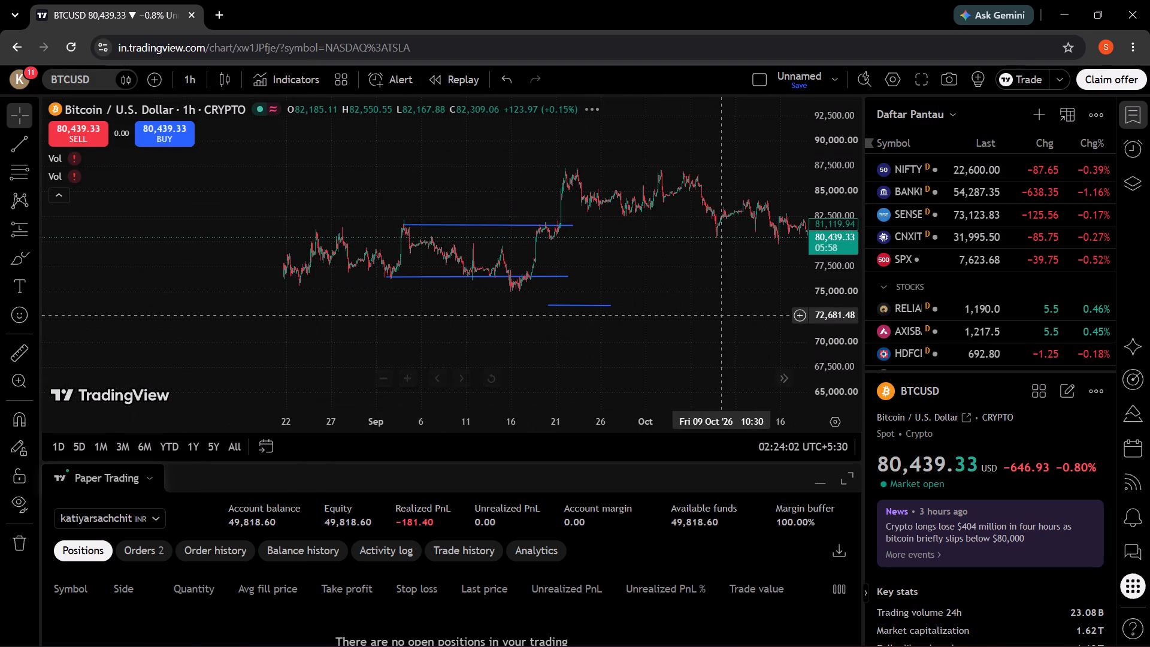
{"action": "left_click_drag", "start_coordinate": [691, 272], "coordinate": [503, 313]}
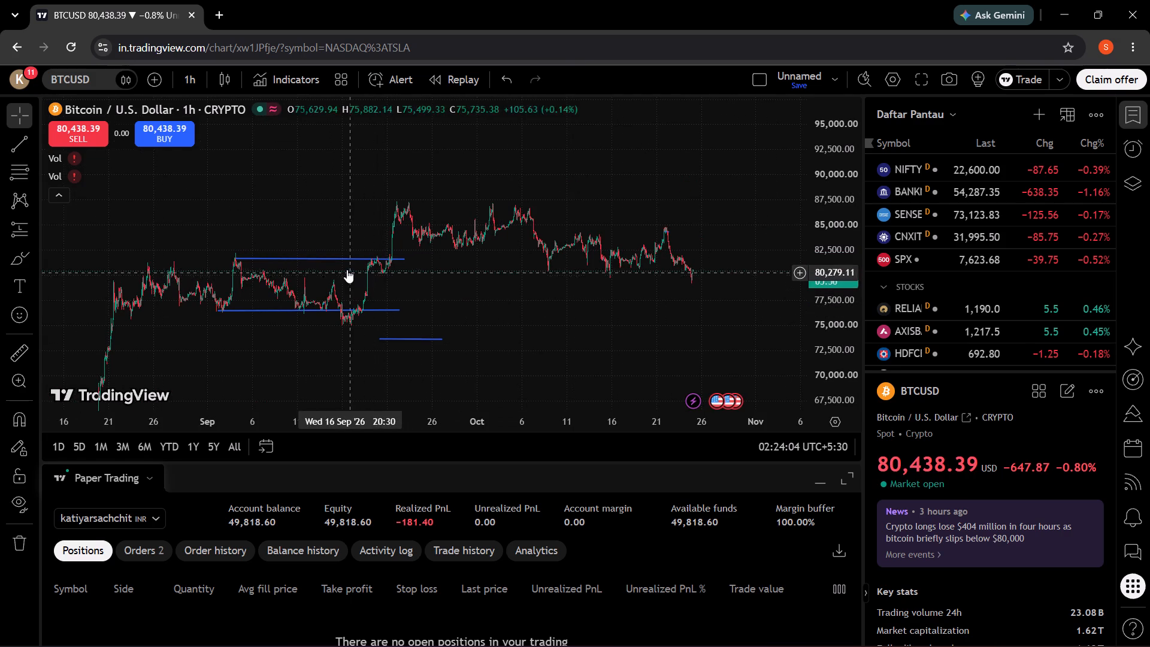
{"action": "left_click", "coordinate": [332, 258]}
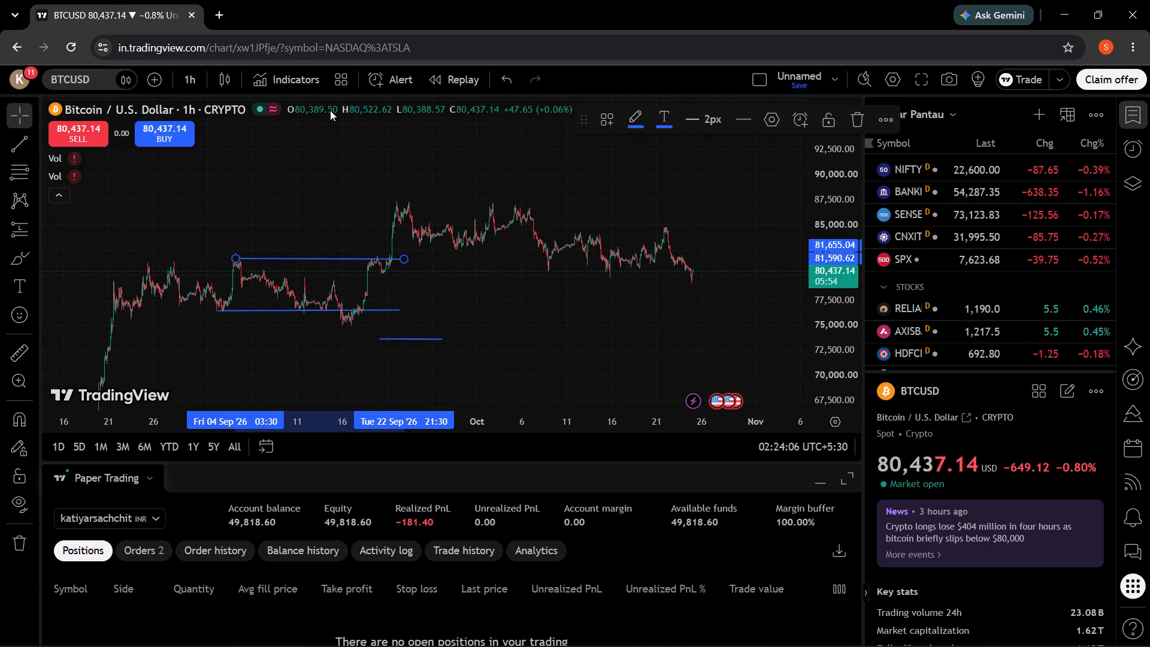
{"action": "left_click", "coordinate": [850, 115]}
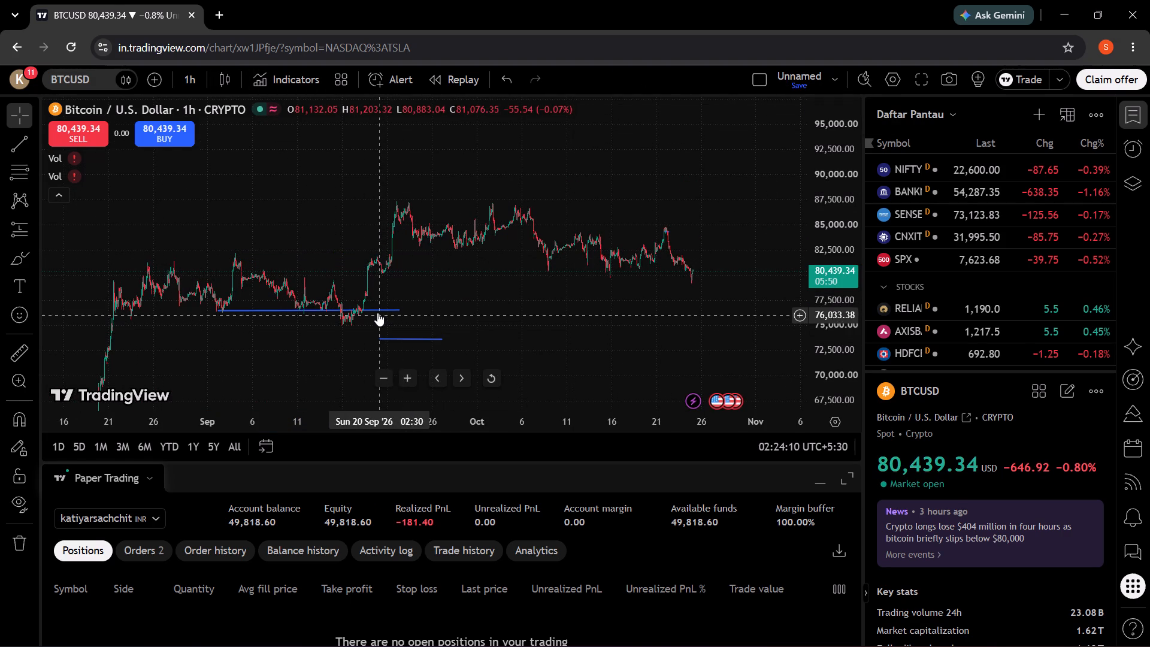
{"action": "left_click", "coordinate": [377, 312]}
{"action": "left_click", "coordinate": [853, 115]}
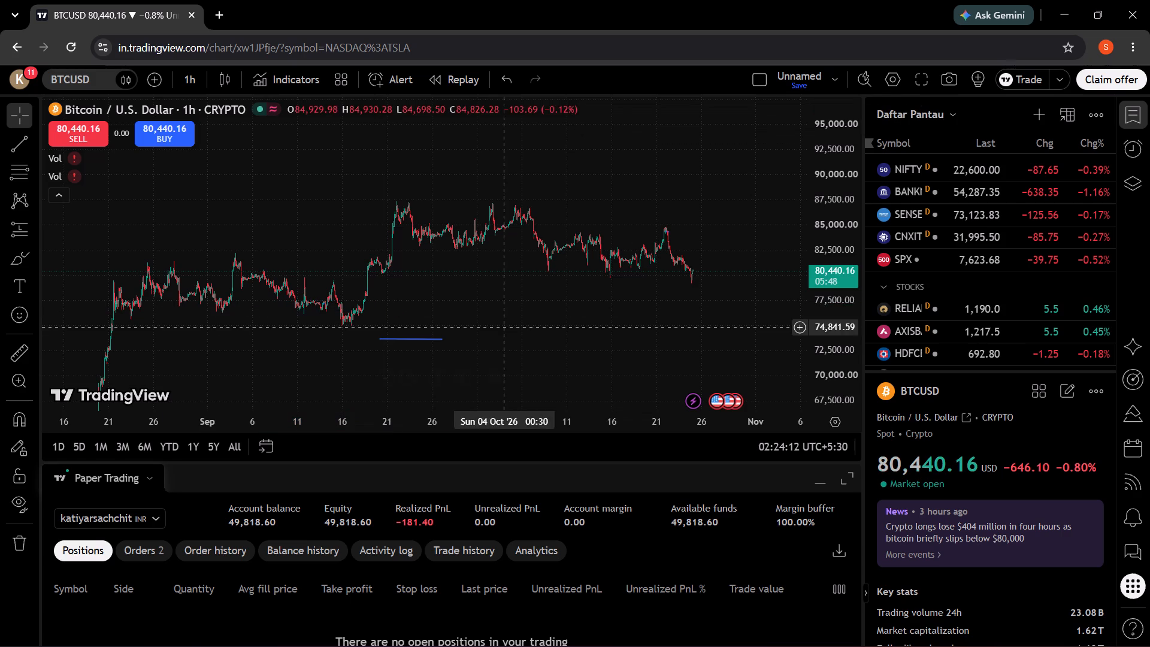
{"action": "left_click", "coordinate": [419, 339]}
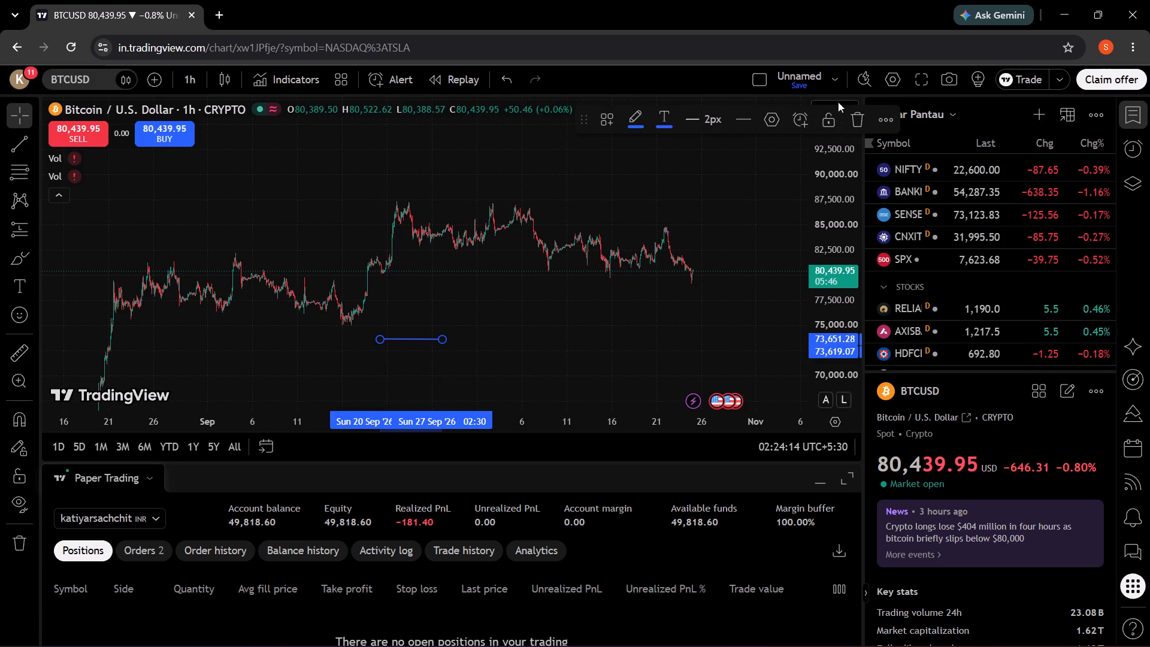
{"action": "left_click", "coordinate": [860, 123]}
Delete the long, gently rising blue trend line beneath Bitcoin's price.
{"action": "left_click_drag", "start_coordinate": [535, 293], "coordinate": [600, 237]}
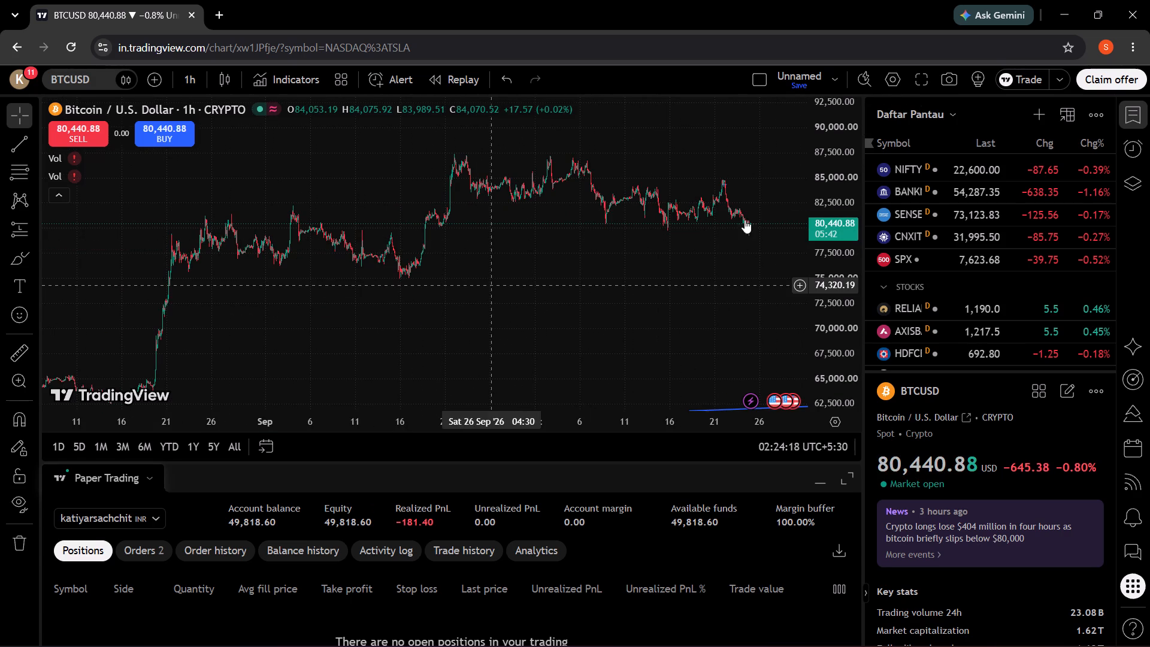
{"action": "left_click_drag", "start_coordinate": [839, 160], "coordinate": [832, 236]}
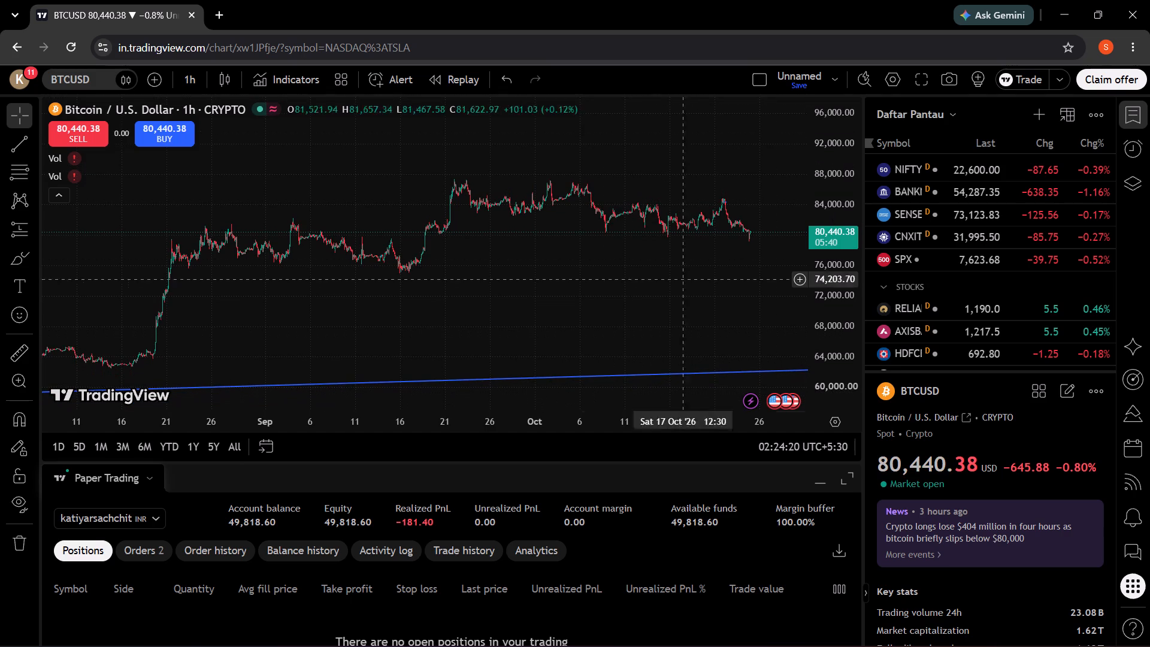
{"action": "left_click_drag", "start_coordinate": [604, 283], "coordinate": [740, 241]}
{"action": "left_click_drag", "start_coordinate": [497, 257], "coordinate": [541, 247]}
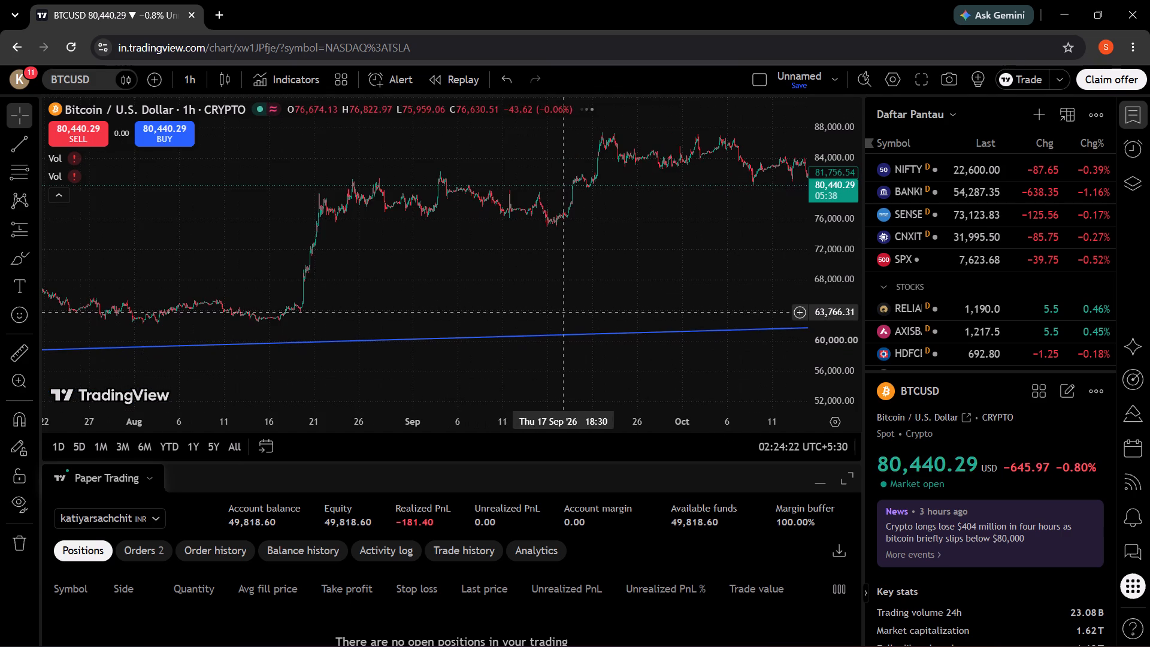
{"action": "left_click", "coordinate": [594, 332]}
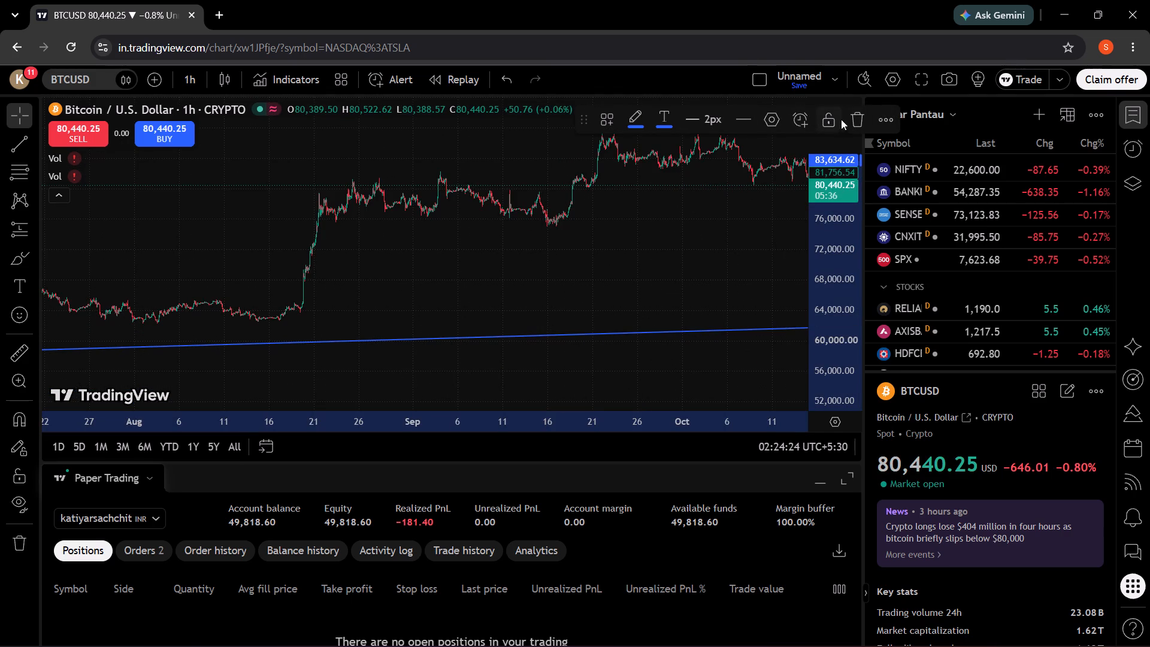
{"action": "left_click", "coordinate": [854, 116]}
Examine Bitcoin's hourly price history from July through the latest October candles.
{"action": "left_click_drag", "start_coordinate": [625, 251], "coordinate": [420, 297]}
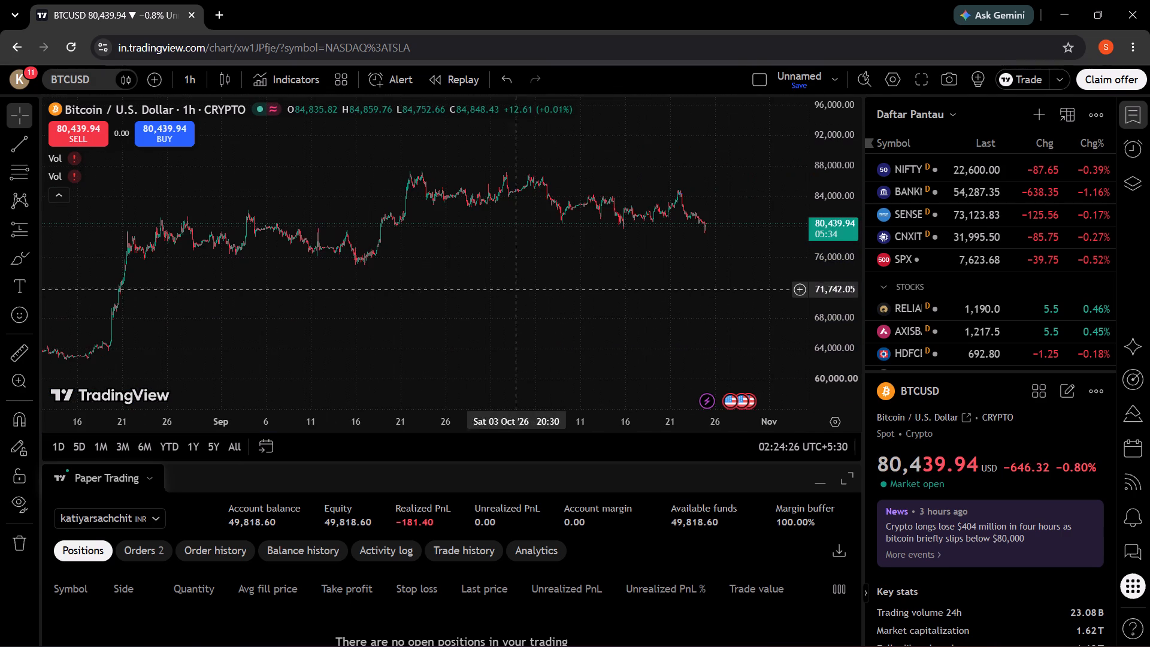
{"action": "left_click_drag", "start_coordinate": [540, 285], "coordinate": [538, 267]}
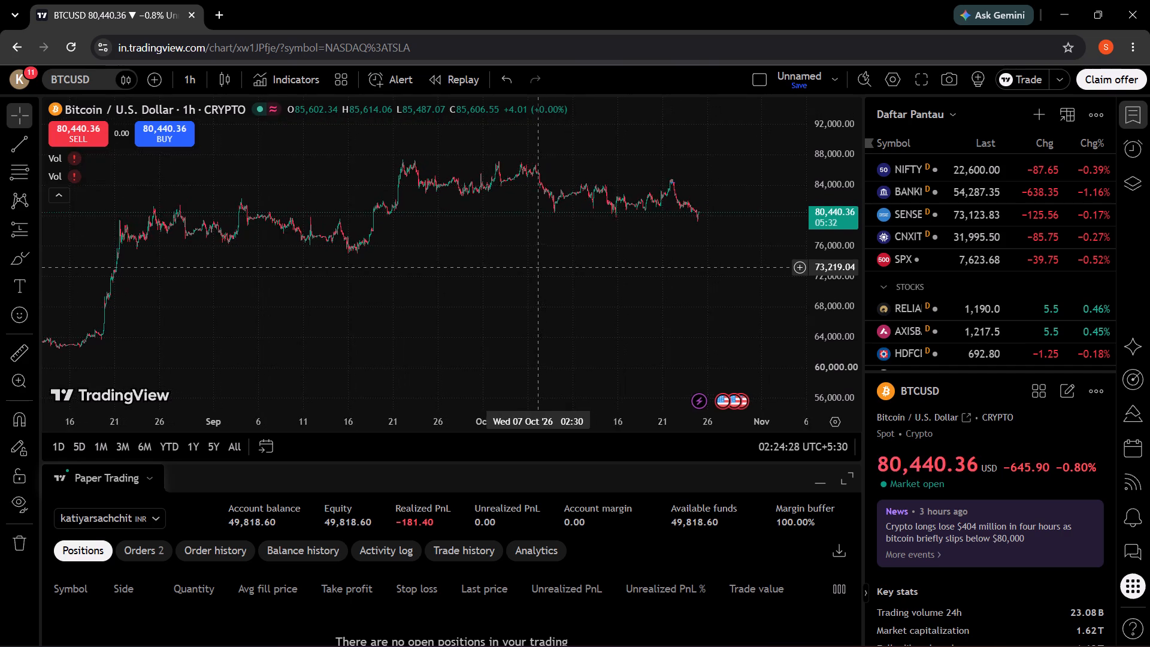
{"action": "left_click_drag", "start_coordinate": [538, 267], "coordinate": [851, 231]}
{"action": "left_click_drag", "start_coordinate": [457, 242], "coordinate": [753, 248]}
{"action": "left_click_drag", "start_coordinate": [472, 208], "coordinate": [634, 226]}
{"action": "left_click_drag", "start_coordinate": [721, 231], "coordinate": [276, 232]}
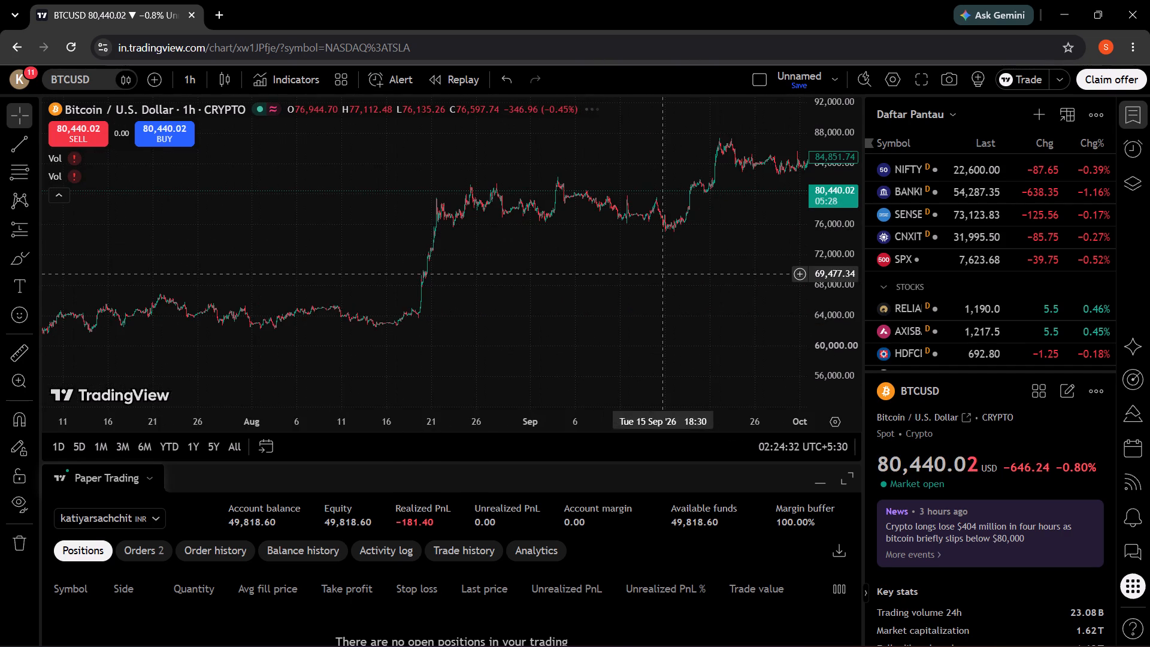
{"action": "left_click_drag", "start_coordinate": [663, 274], "coordinate": [448, 307]}
{"action": "left_click_drag", "start_coordinate": [635, 293], "coordinate": [452, 298]}
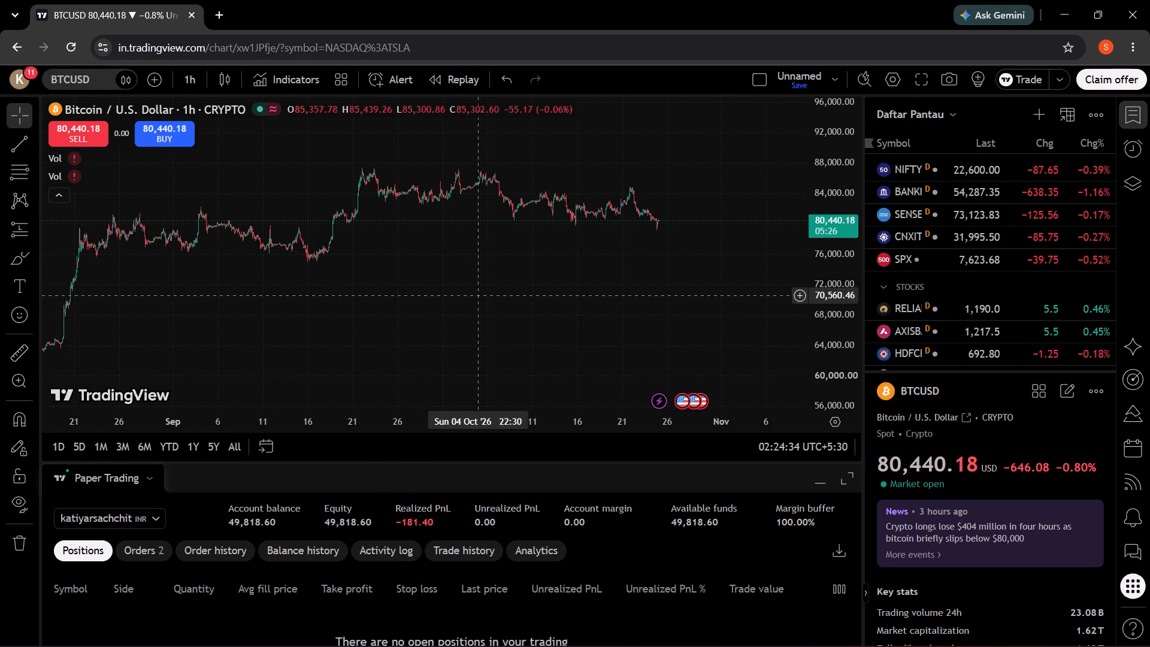
{"action": "left_click_drag", "start_coordinate": [479, 294], "coordinate": [555, 300]}
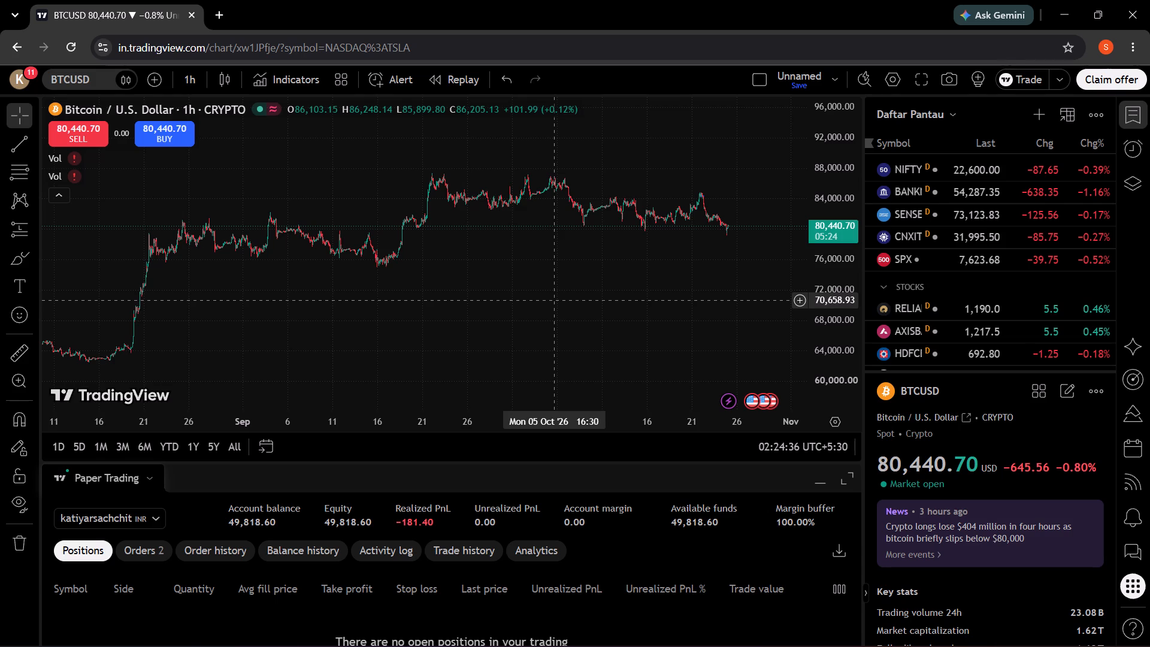
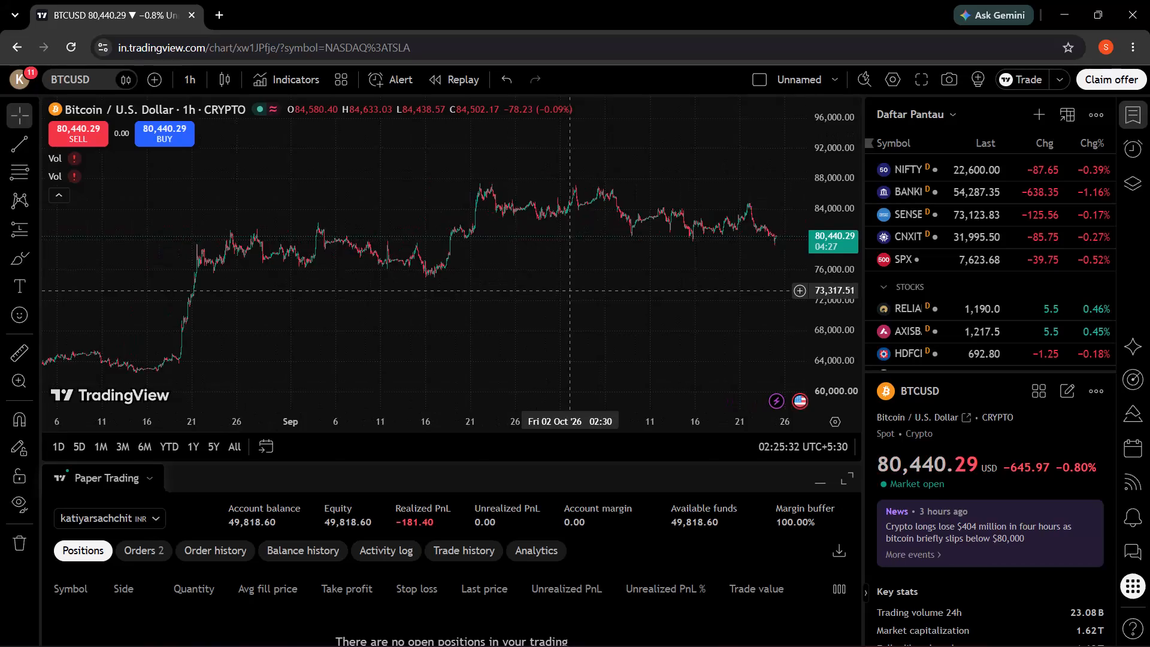
Draw a nearly horizontal trend line above Bitcoin's highs at about 88,000, from 21 September to 28 October.
{"action": "left_click_drag", "start_coordinate": [562, 279], "coordinate": [603, 266]}
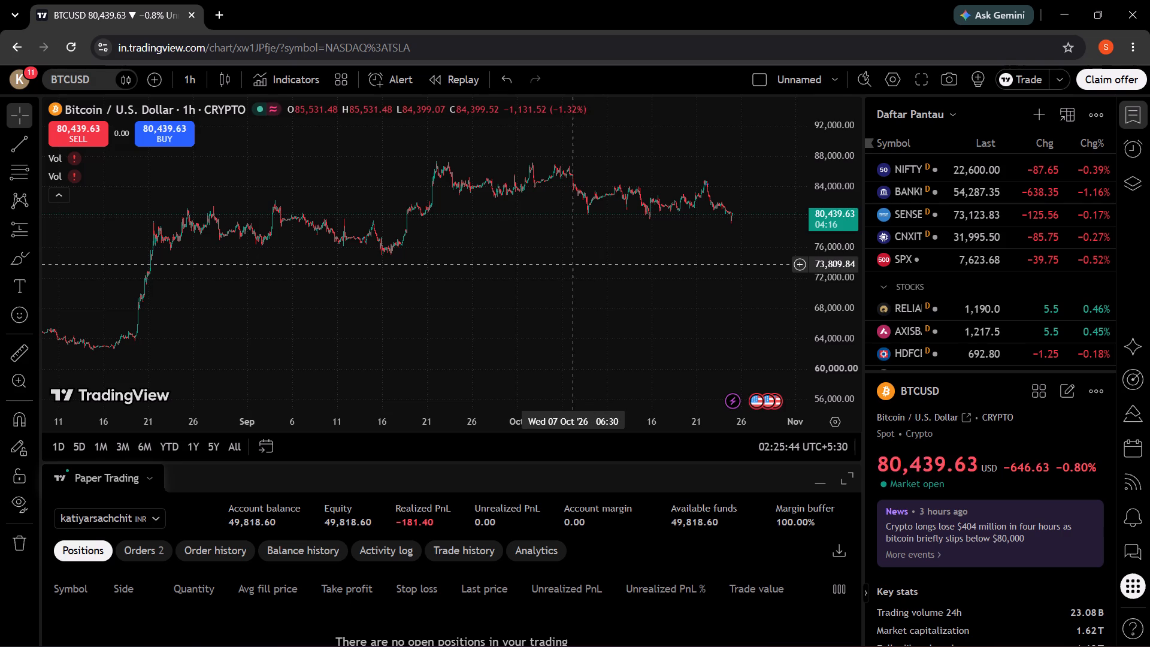
{"action": "left_click_drag", "start_coordinate": [573, 264], "coordinate": [532, 286]}
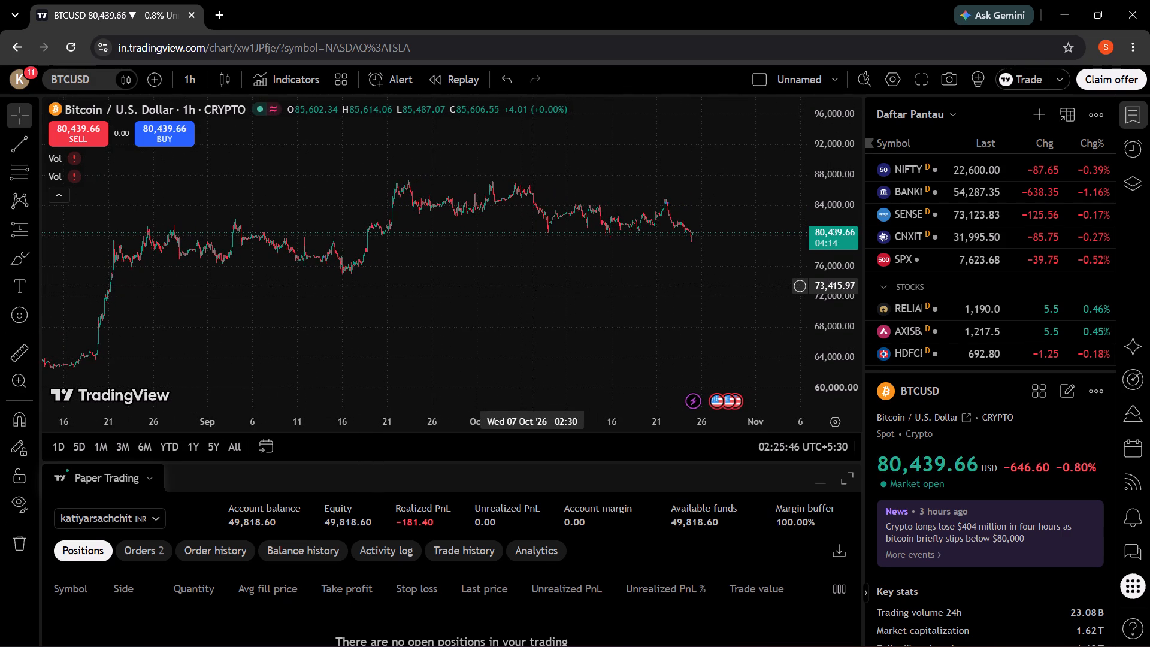
{"action": "left_click_drag", "start_coordinate": [432, 291], "coordinate": [596, 228]}
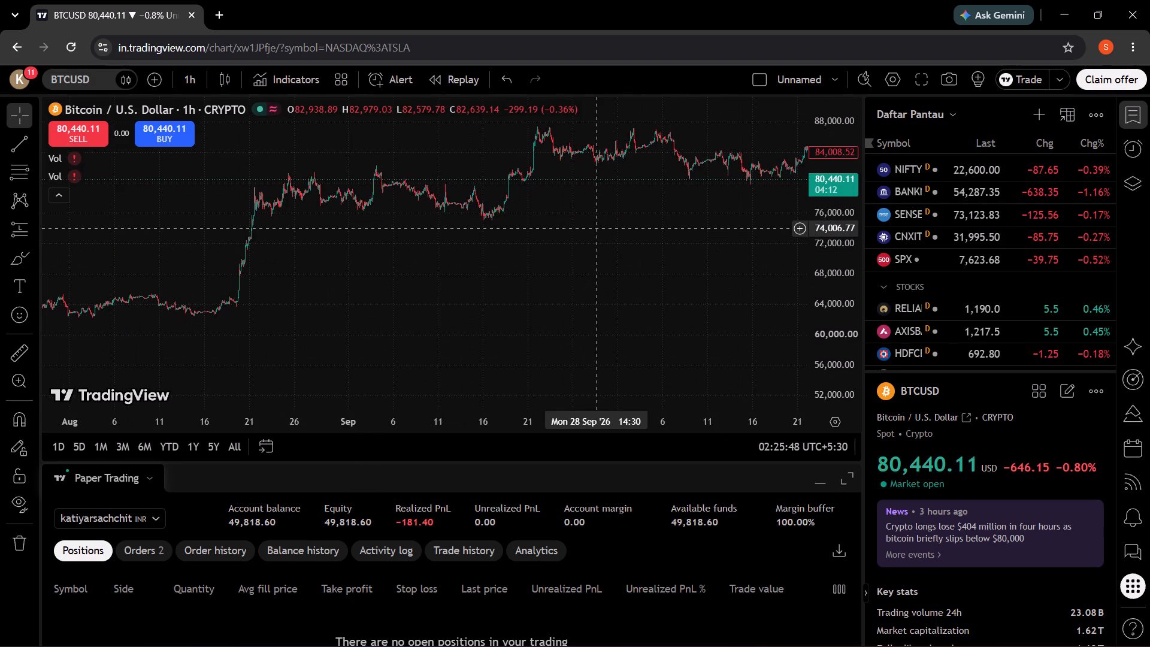
{"action": "scroll", "coordinate": [676, 220], "scroll_direction": "up", "scroll_amount": 1}
{"action": "scroll", "coordinate": [676, 220], "scroll_direction": "down", "scroll_amount": 4}
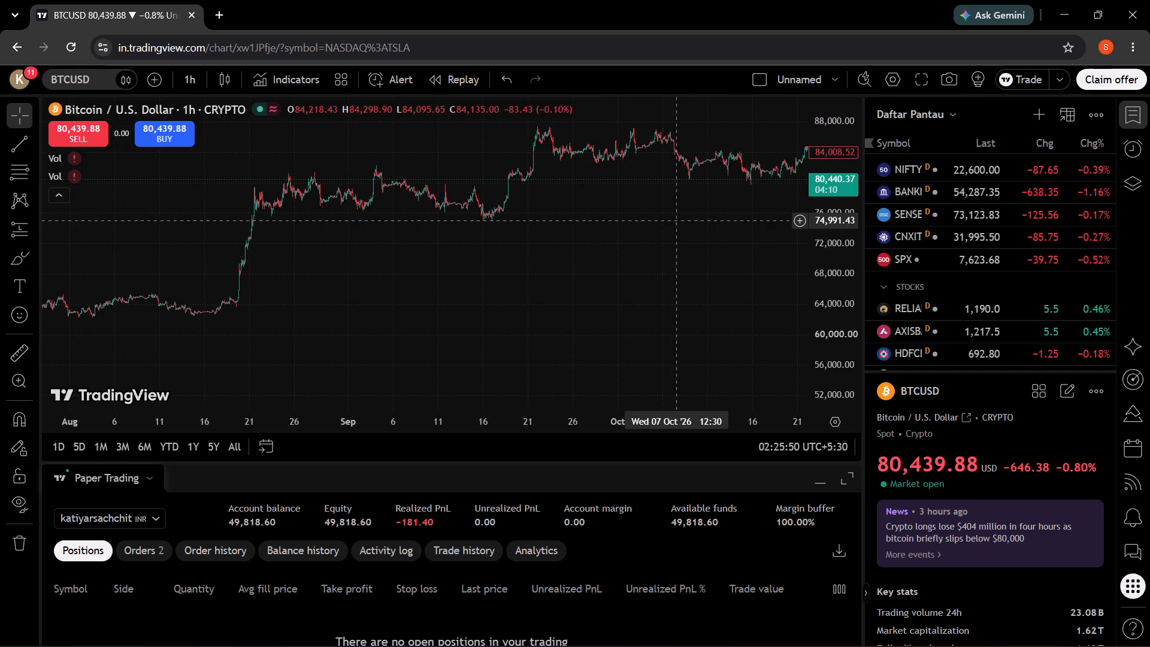
{"action": "left_click_drag", "start_coordinate": [827, 224], "coordinate": [839, 304]}
{"action": "left_click_drag", "start_coordinate": [631, 251], "coordinate": [482, 268]}
{"action": "left_click_drag", "start_coordinate": [606, 270], "coordinate": [673, 264]}
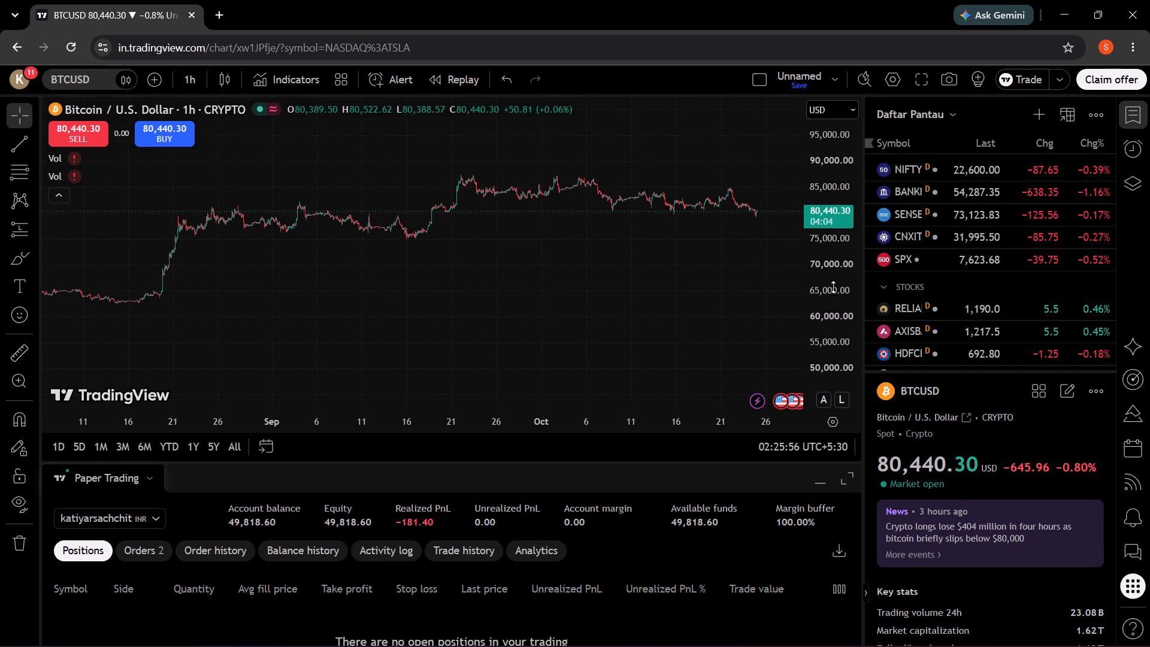
{"action": "left_click", "coordinate": [15, 140]}
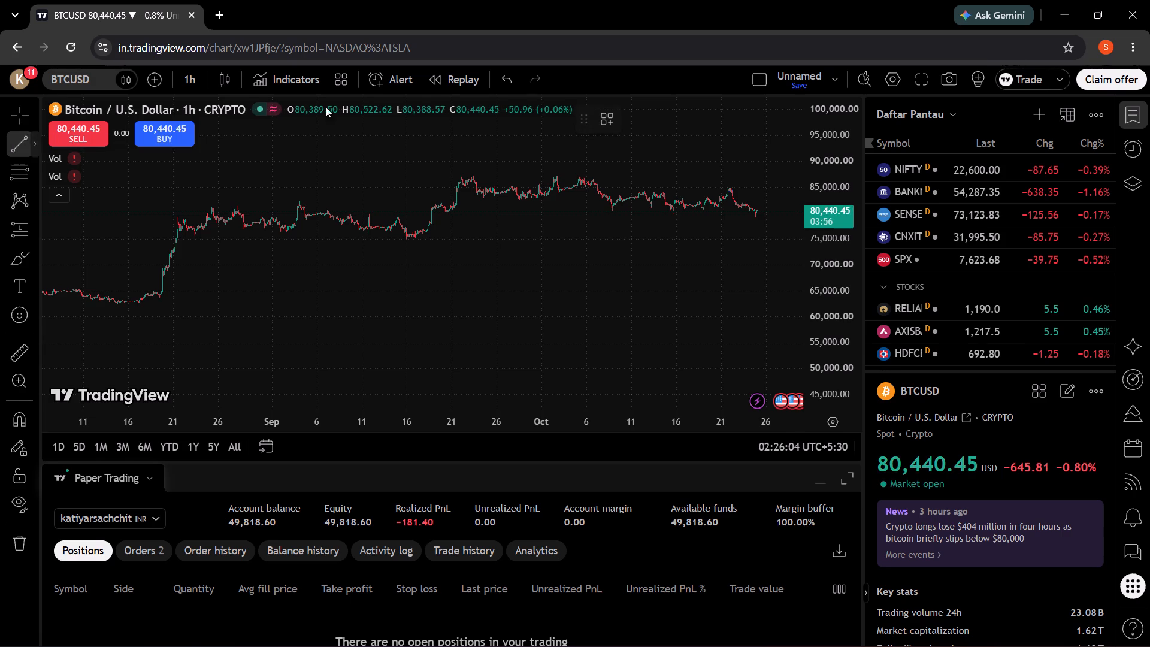
{"action": "left_click_drag", "start_coordinate": [460, 173], "coordinate": [568, 161]}
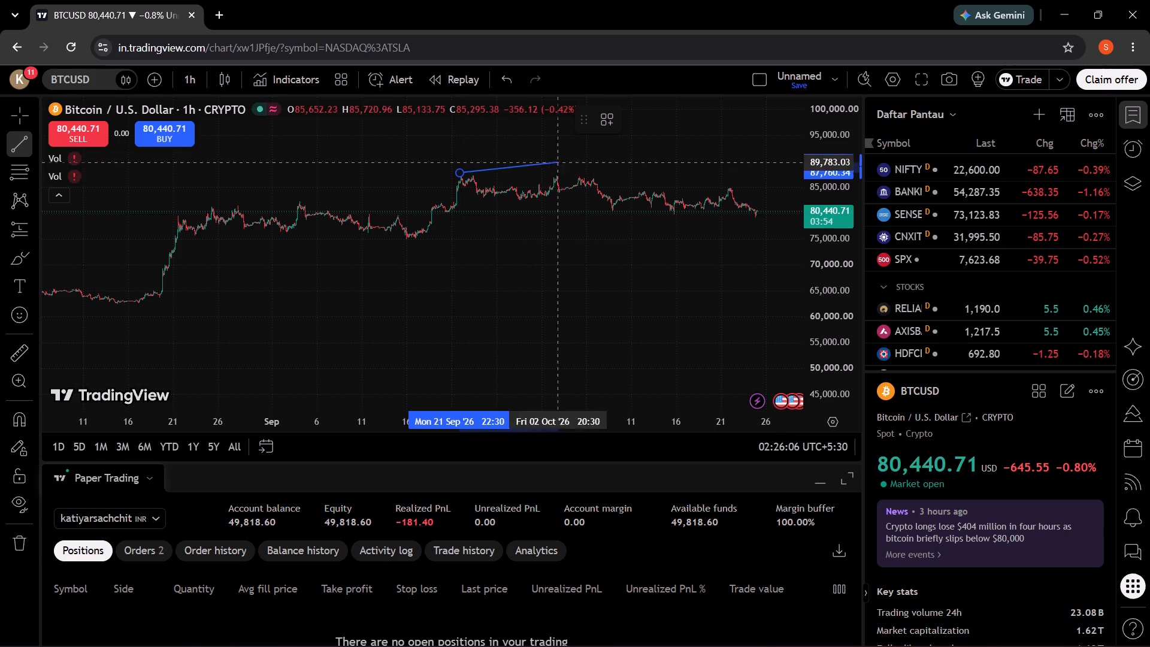
{"action": "left_click_drag", "start_coordinate": [568, 161], "coordinate": [784, 174]}
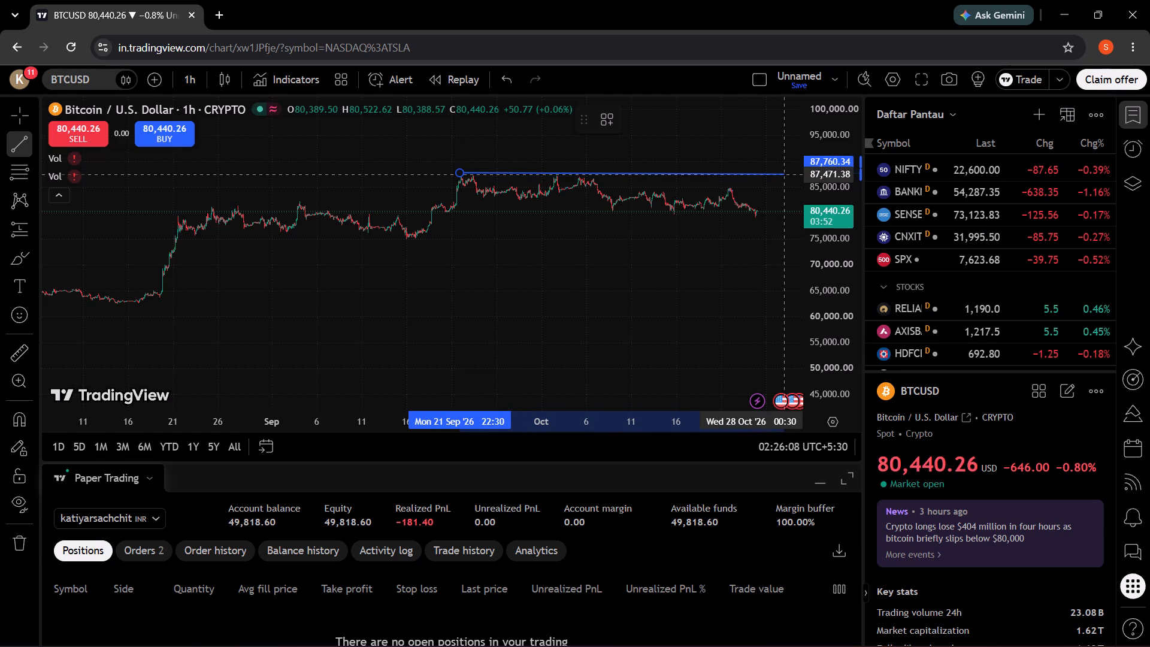
{"action": "left_click_drag", "start_coordinate": [784, 174], "coordinate": [785, 171]}
{"action": "left_click", "coordinate": [785, 171]}
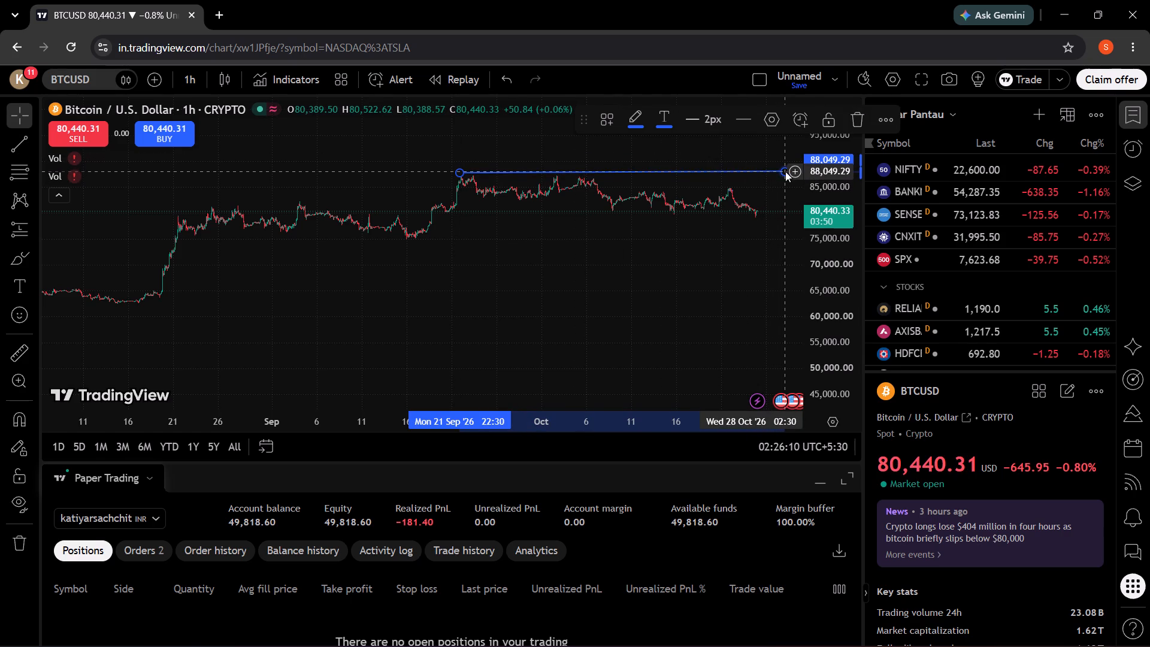
Draw a horizontal trend line beneath Bitcoin's mid-September low at about 74,757, from 15 September to 27 October.
{"action": "left_click", "coordinate": [17, 146]}
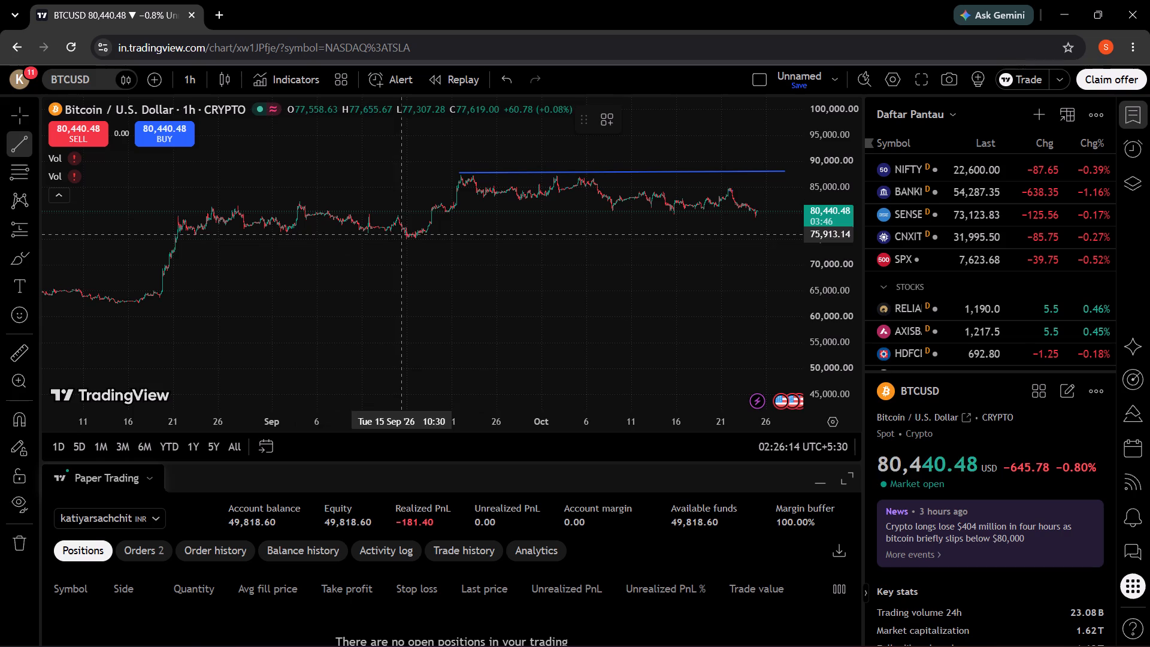
{"action": "left_click_drag", "start_coordinate": [405, 240], "coordinate": [704, 250]}
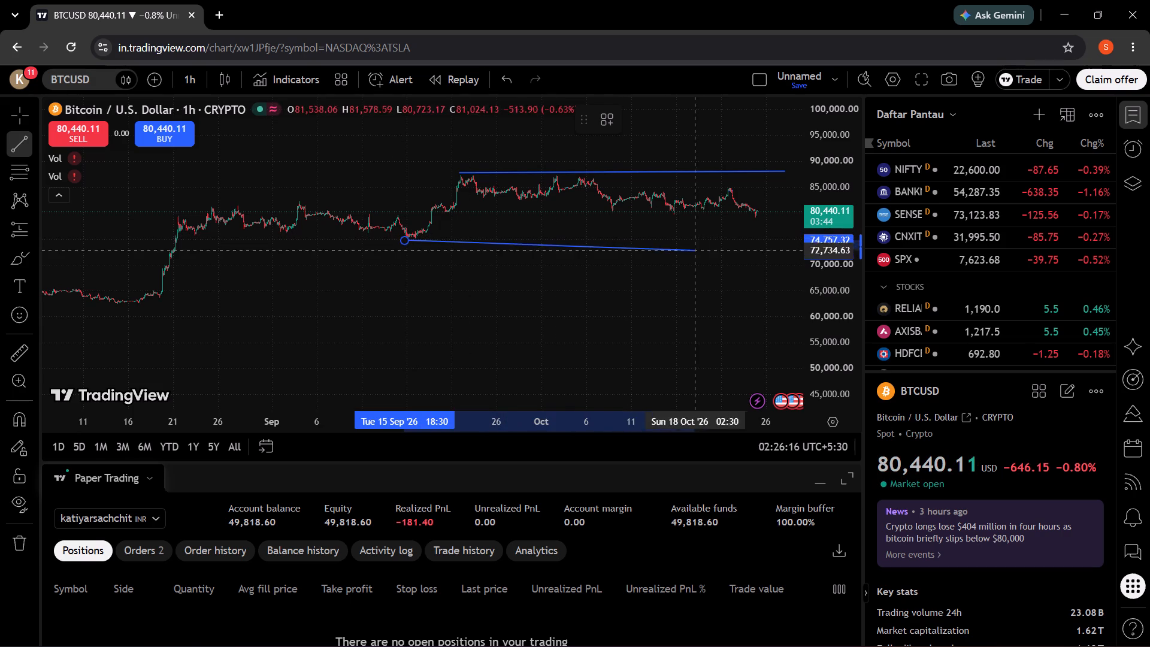
{"action": "left_click_drag", "start_coordinate": [704, 250], "coordinate": [783, 240]}
{"action": "left_click", "coordinate": [783, 240]}
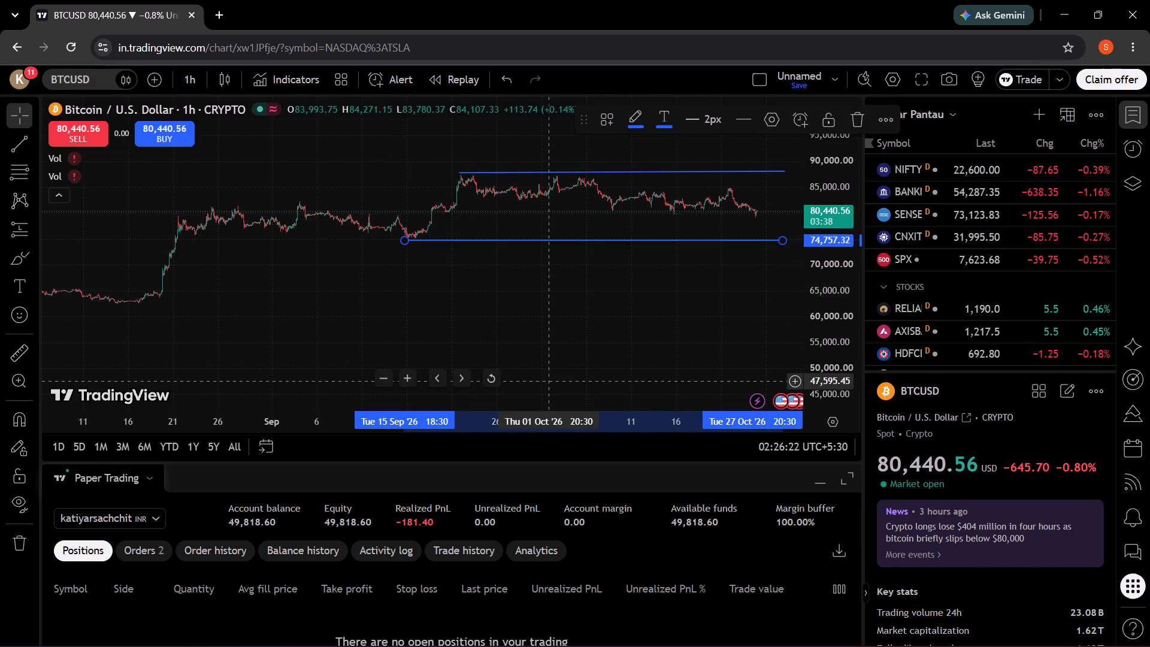
Switch the chart to the 30-minute interval and examine Bitcoin's price action between the two trend lines.
{"action": "left_click", "coordinate": [195, 78]}
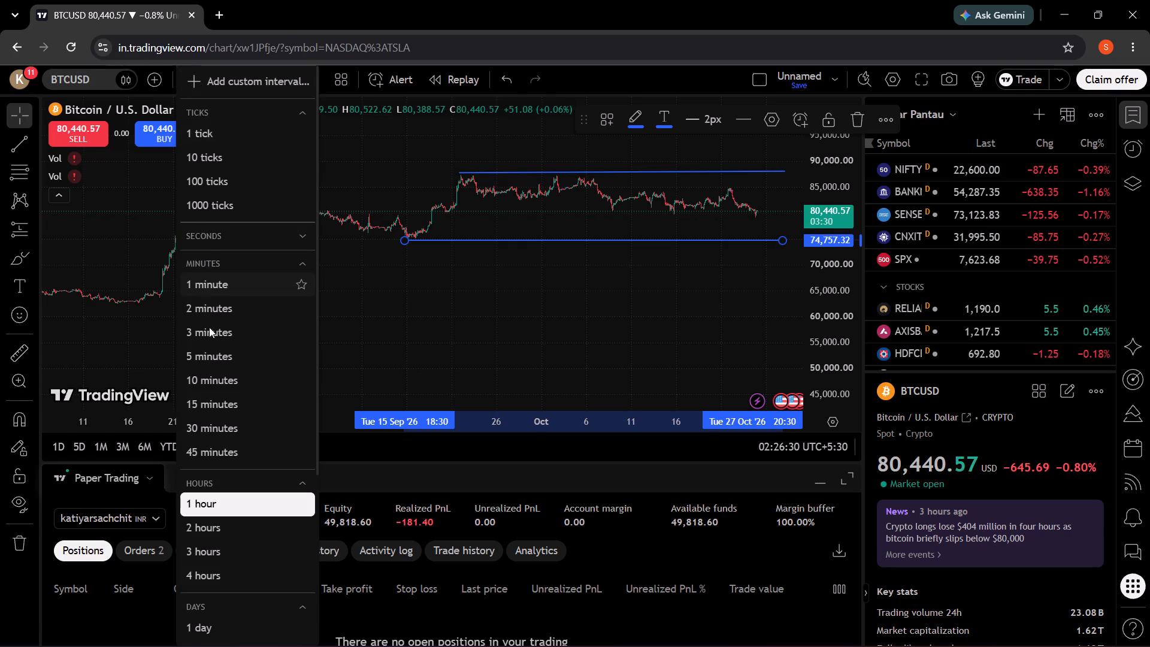
{"action": "left_click", "coordinate": [217, 426]}
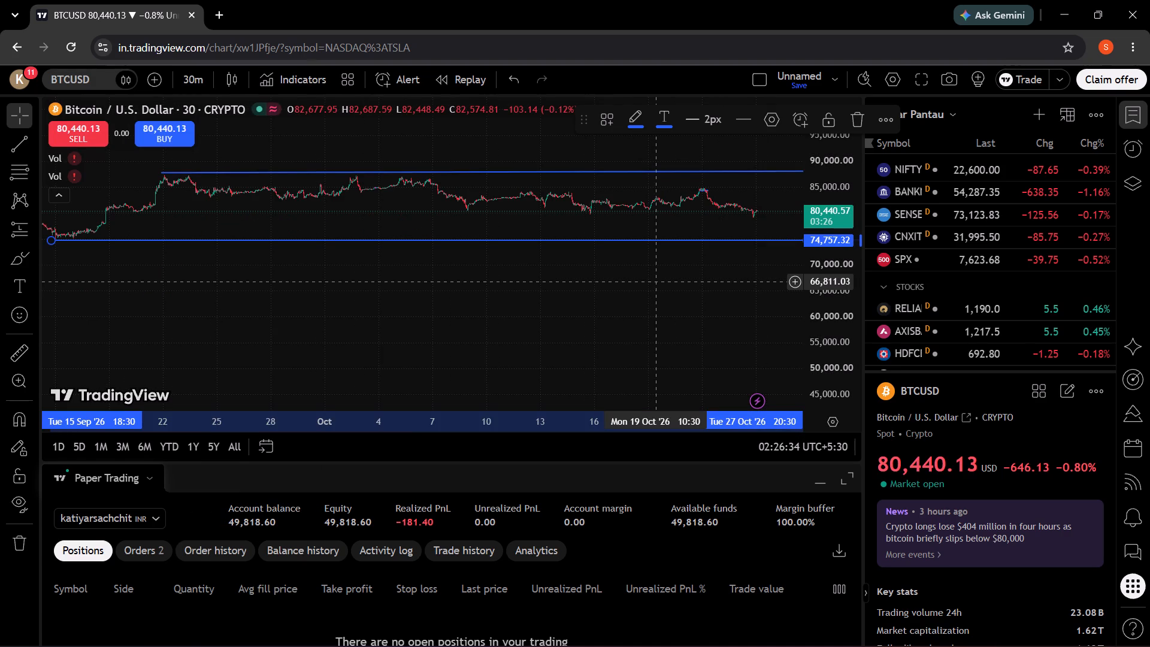
{"action": "left_click_drag", "start_coordinate": [428, 279], "coordinate": [623, 263]}
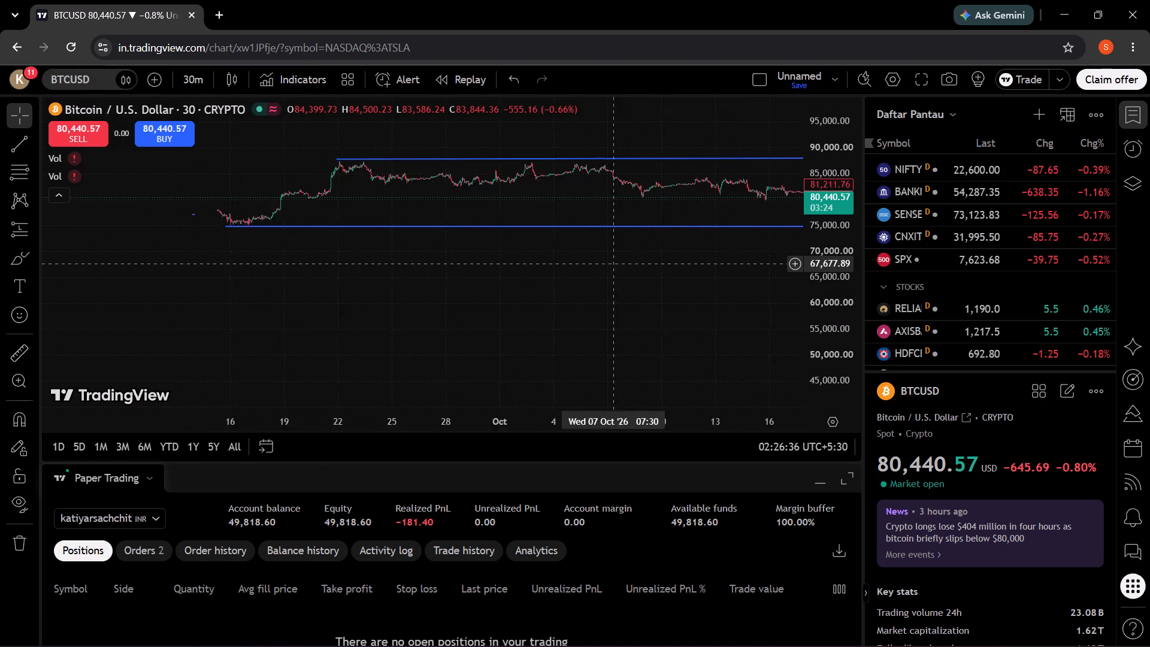
{"action": "left_click_drag", "start_coordinate": [623, 263], "coordinate": [622, 263]}
{"action": "left_click_drag", "start_coordinate": [414, 266], "coordinate": [630, 291]}
{"action": "left_click_drag", "start_coordinate": [652, 292], "coordinate": [334, 298]}
{"action": "left_click_drag", "start_coordinate": [591, 295], "coordinate": [392, 281]}
{"action": "left_click_drag", "start_coordinate": [452, 288], "coordinate": [697, 283]}
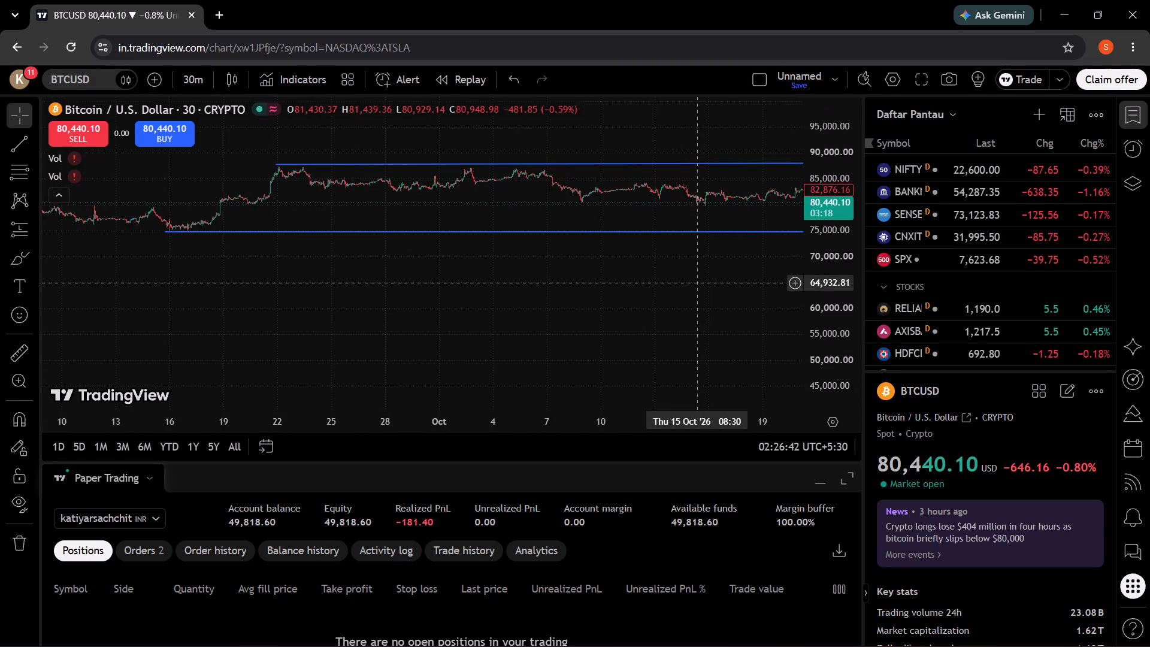
{"action": "left_click_drag", "start_coordinate": [594, 270], "coordinate": [359, 285]}
{"action": "left_click_drag", "start_coordinate": [506, 289], "coordinate": [371, 299]}
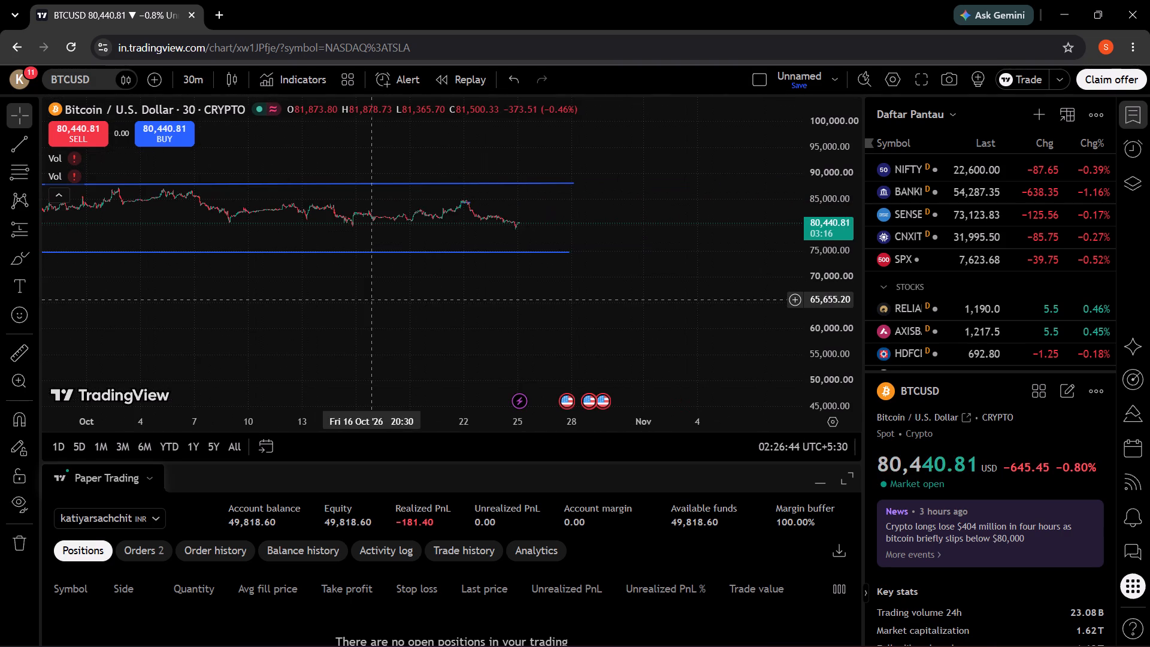
Switch the chart to the 15-minute interval and examine Bitcoin's price between the two trend lines from mid-September to late October.
{"action": "left_click", "coordinate": [195, 83]}
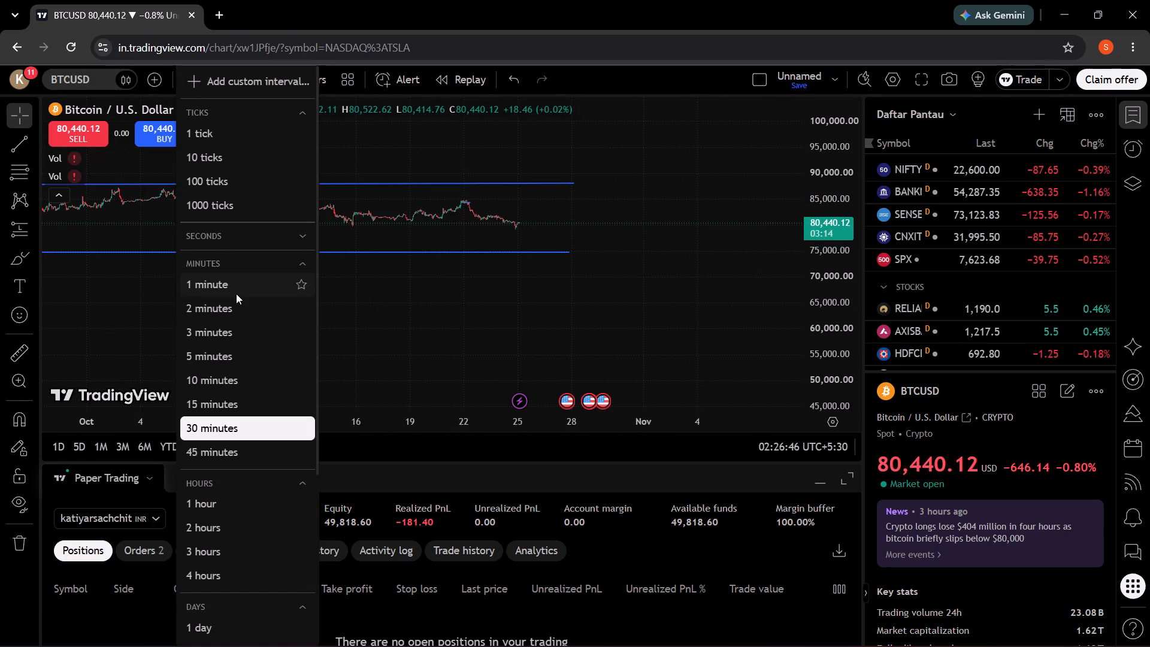
{"action": "left_click", "coordinate": [207, 401]}
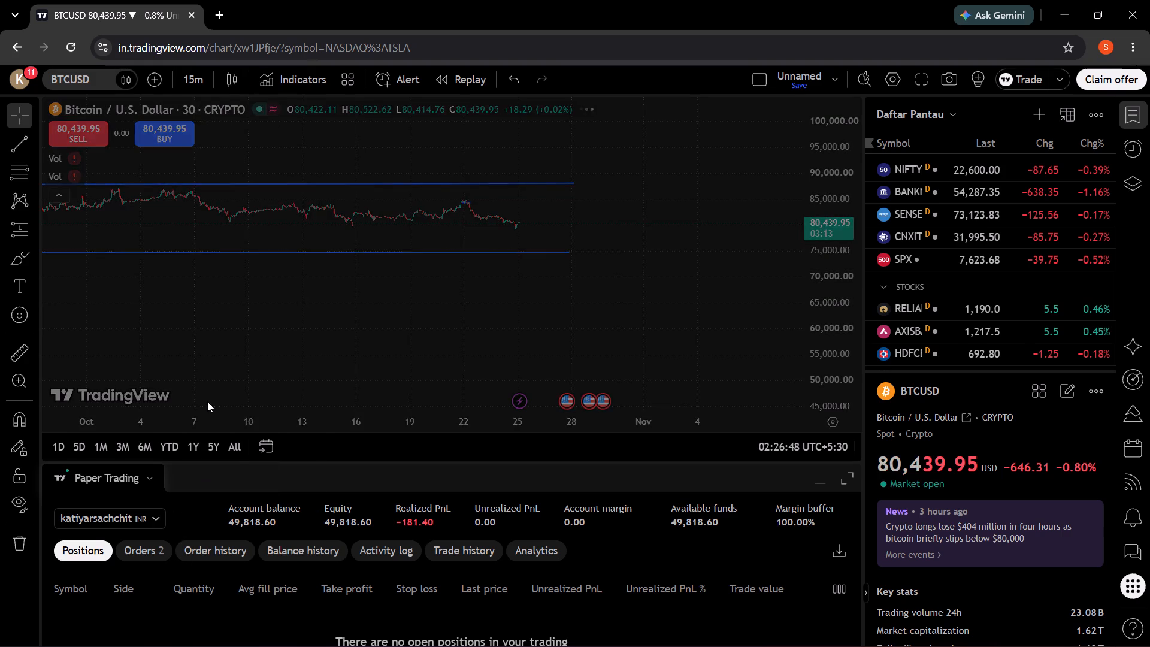
{"action": "left_click_drag", "start_coordinate": [383, 281], "coordinate": [655, 274]}
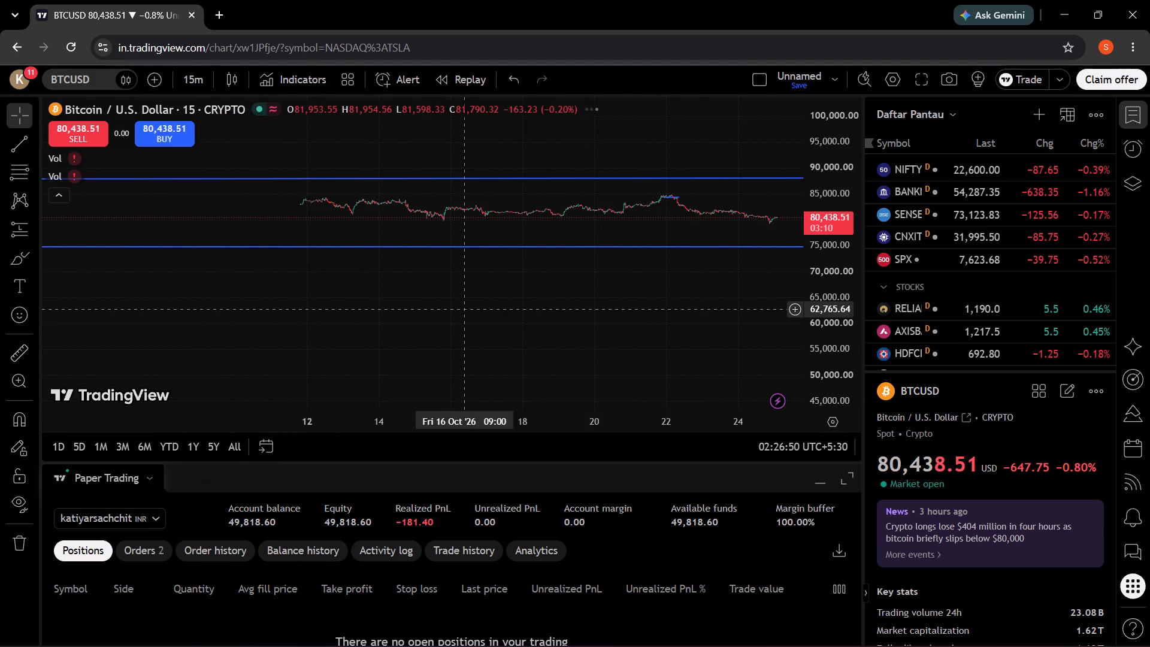
{"action": "left_click_drag", "start_coordinate": [464, 309], "coordinate": [595, 318]}
{"action": "left_click_drag", "start_coordinate": [386, 316], "coordinate": [610, 316]}
{"action": "left_click_drag", "start_coordinate": [388, 321], "coordinate": [634, 318]}
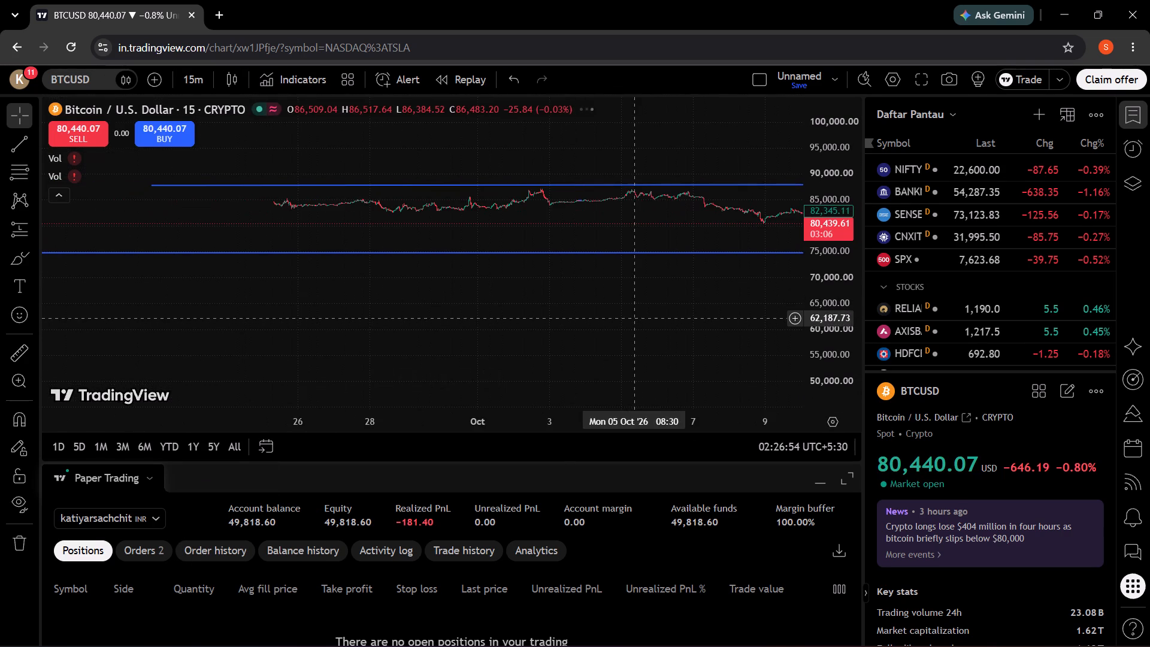
{"action": "left_click_drag", "start_coordinate": [401, 301], "coordinate": [601, 315]}
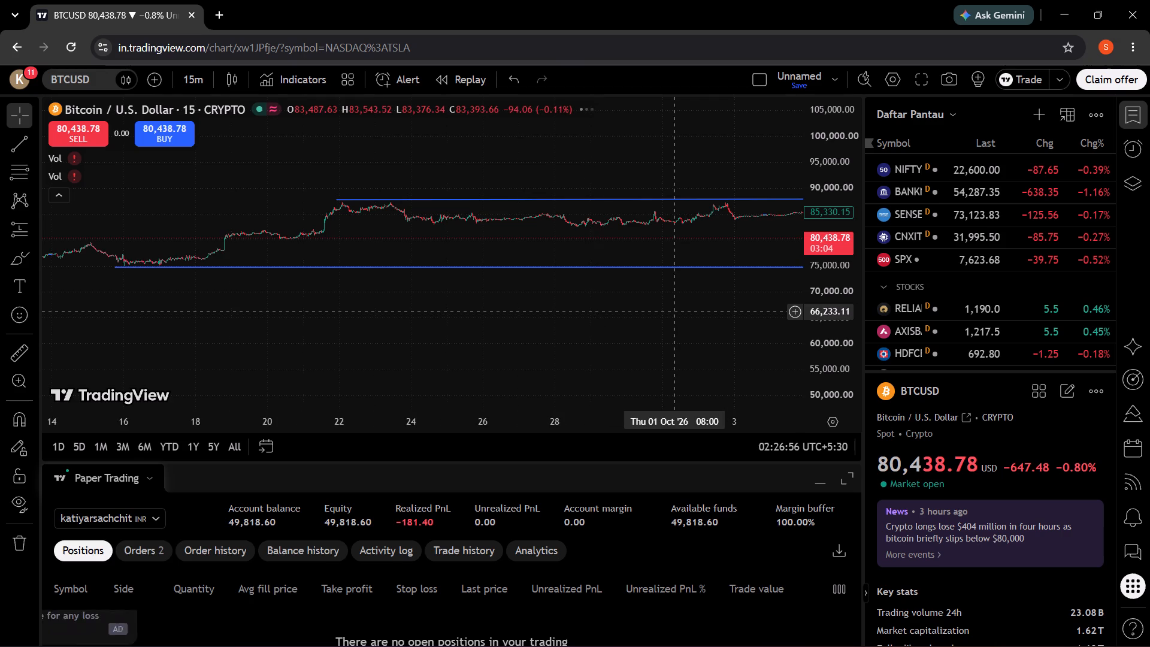
{"action": "left_click_drag", "start_coordinate": [675, 311], "coordinate": [395, 310]}
{"action": "left_click_drag", "start_coordinate": [670, 306], "coordinate": [361, 292]}
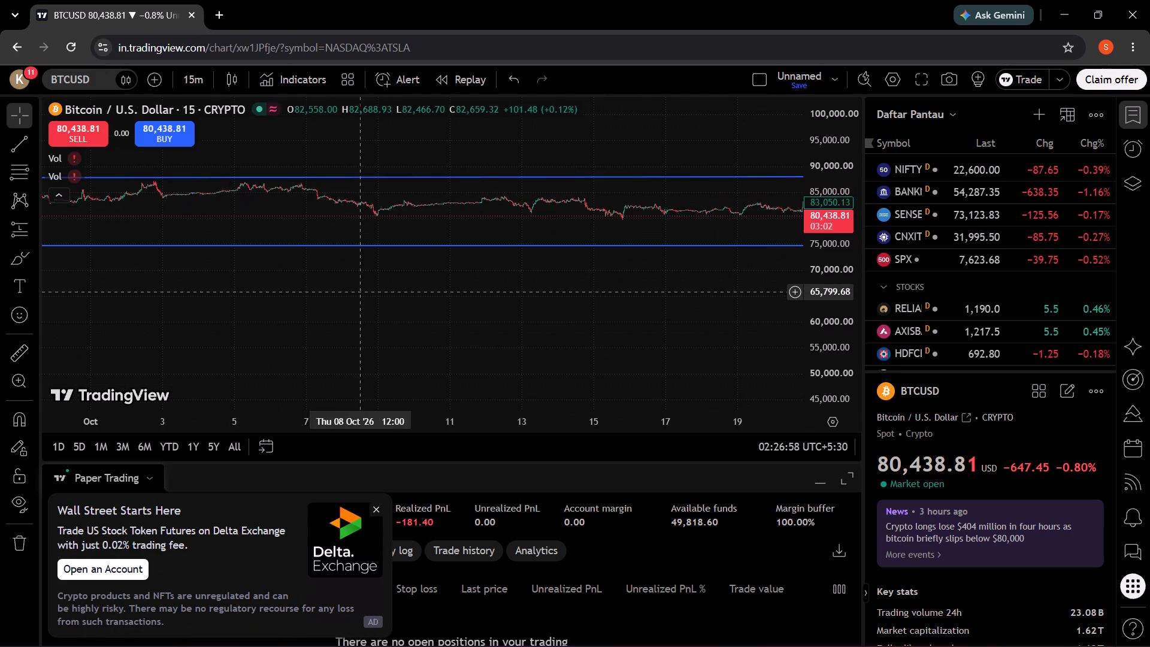
{"action": "left_click_drag", "start_coordinate": [602, 297], "coordinate": [377, 283]}
{"action": "left_click_drag", "start_coordinate": [580, 275], "coordinate": [407, 271]}
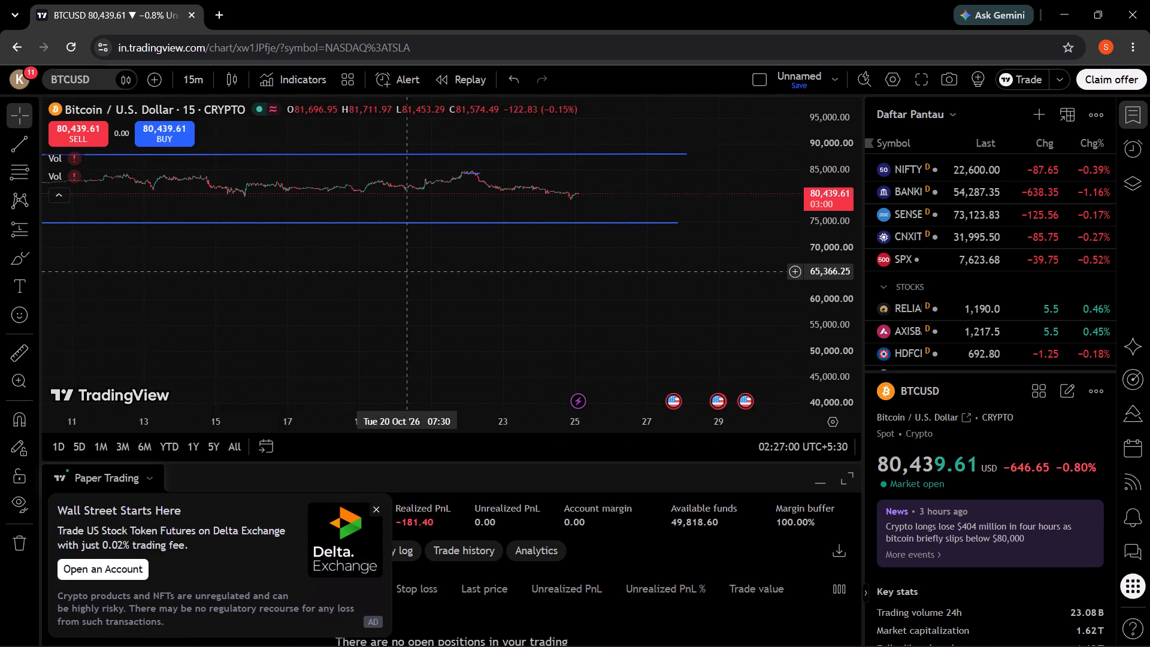
{"action": "left_click_drag", "start_coordinate": [256, 250], "coordinate": [661, 267]}
{"action": "left_click_drag", "start_coordinate": [319, 240], "coordinate": [686, 258]}
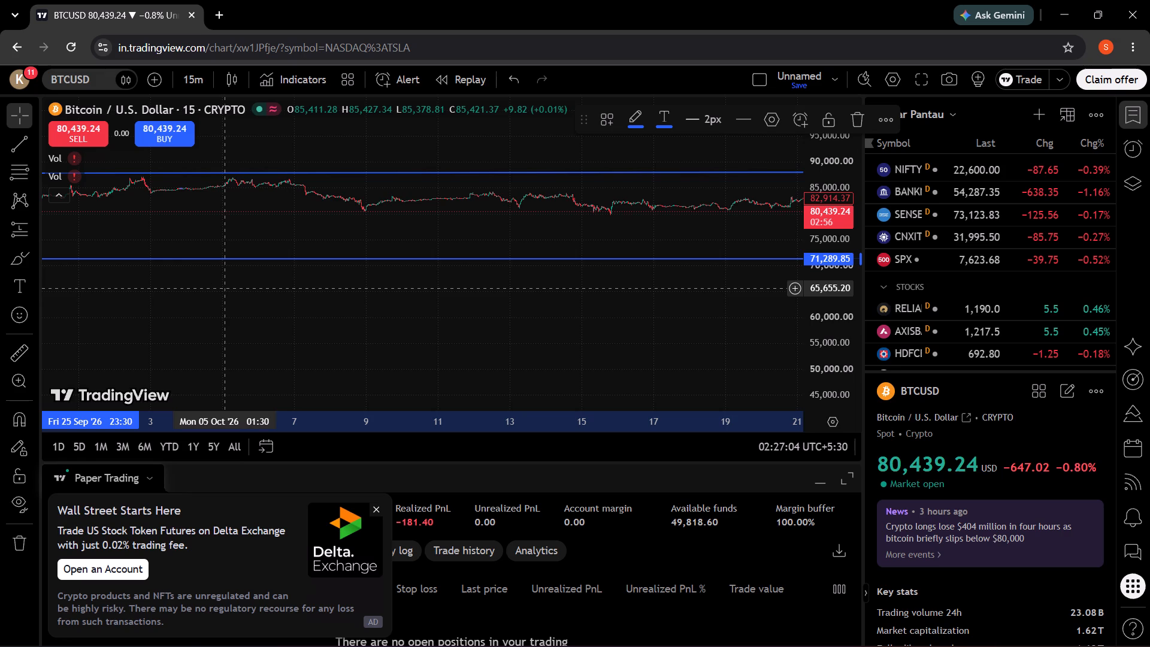
{"action": "key", "text": "ctrl+z"}
{"action": "left_click_drag", "start_coordinate": [523, 259], "coordinate": [297, 258]}
{"action": "left_click_drag", "start_coordinate": [616, 273], "coordinate": [474, 253]}
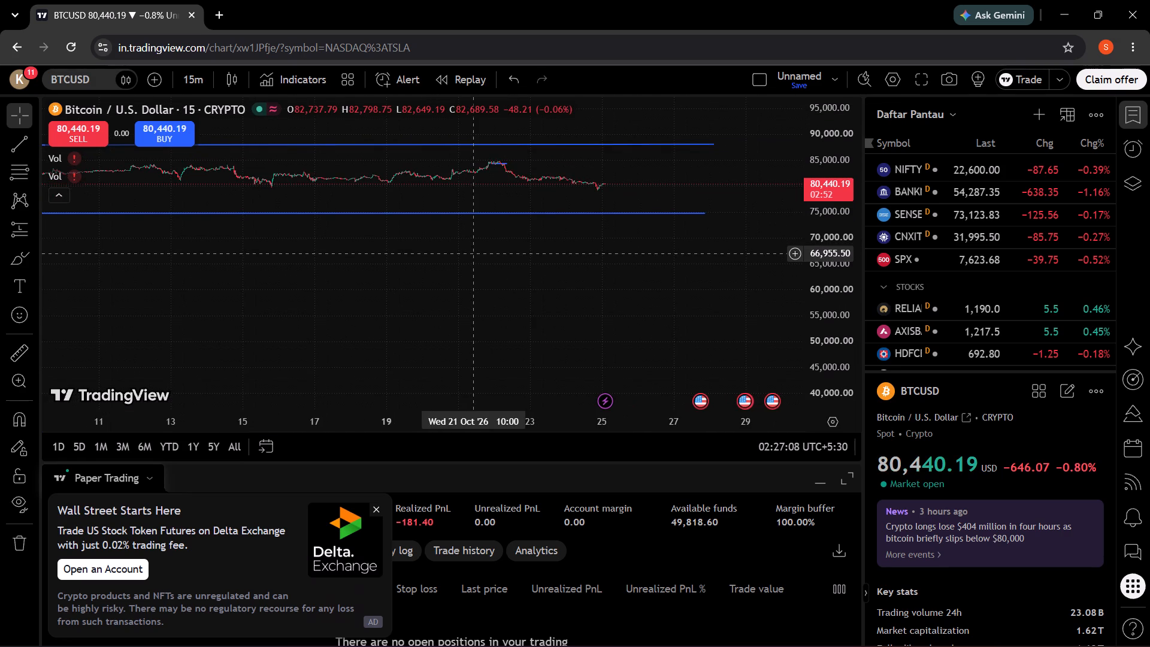
Change the Bitcoin chart's interval to 5 minutes.
{"action": "left_click", "coordinate": [194, 82]}
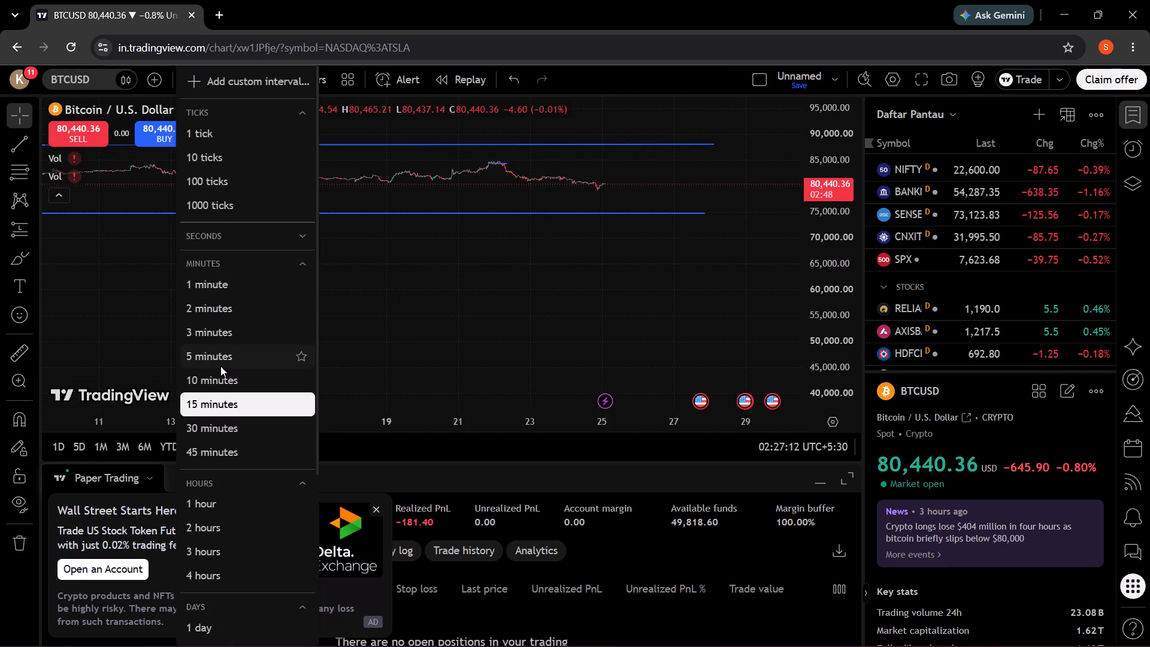
{"action": "left_click", "coordinate": [207, 353]}
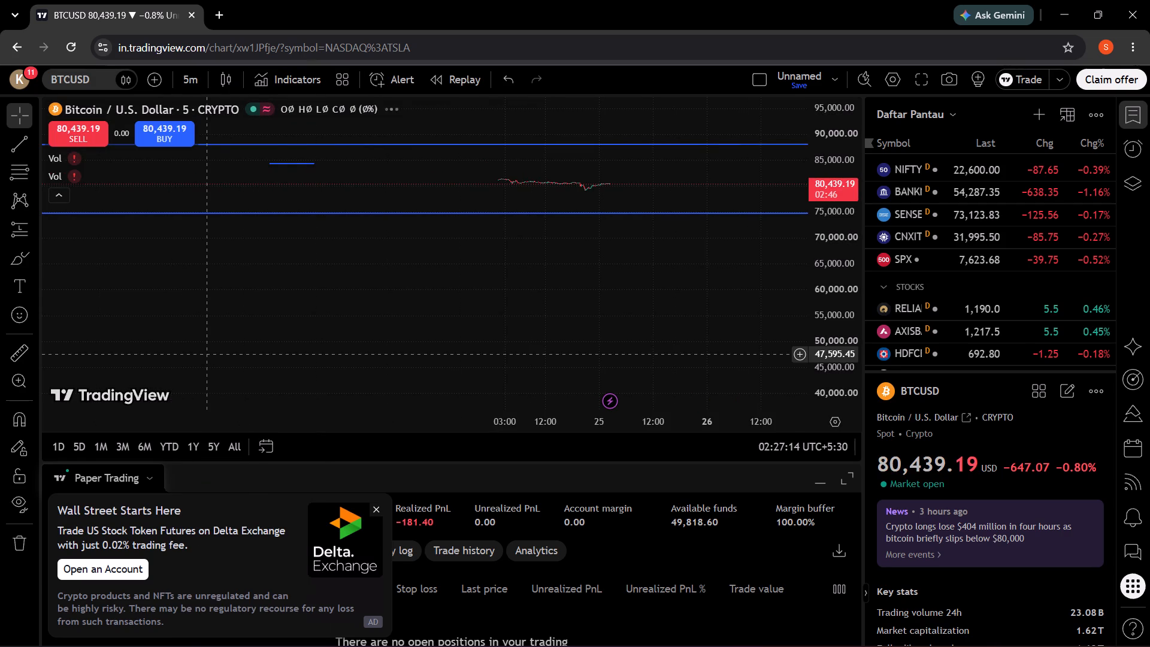
Examine Bitcoin's 5-minute price action between the two trend lines from early October to 25 October.
{"action": "left_click_drag", "start_coordinate": [303, 269], "coordinate": [535, 301]}
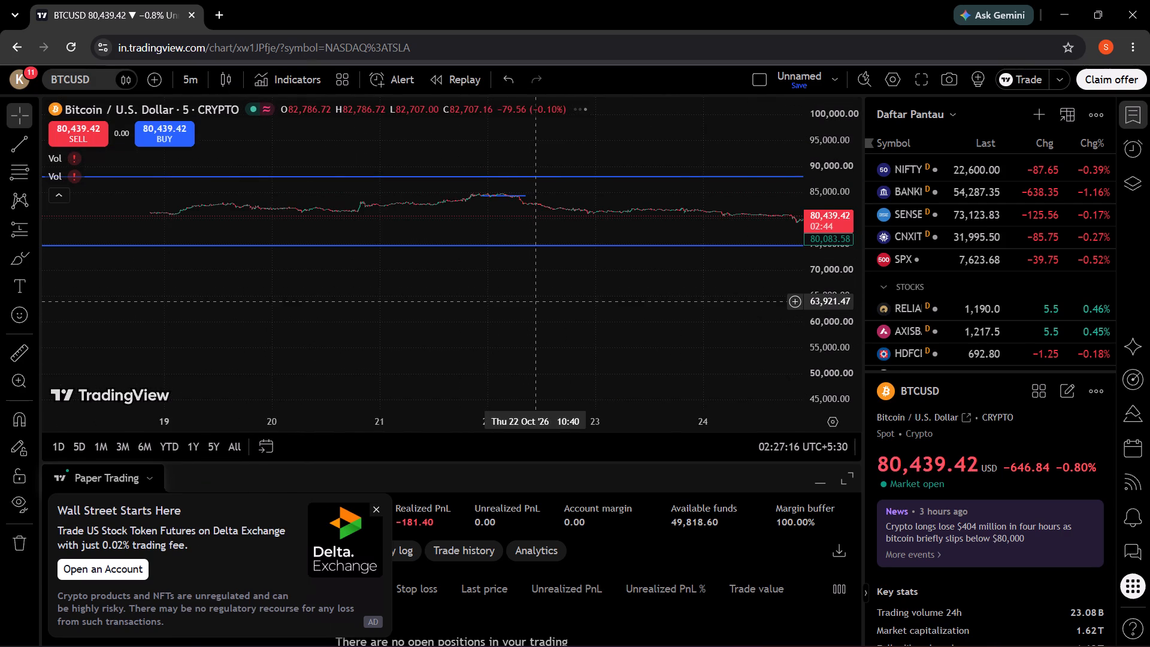
{"action": "left_click_drag", "start_coordinate": [386, 296], "coordinate": [601, 309]}
{"action": "left_click_drag", "start_coordinate": [462, 356], "coordinate": [685, 350]}
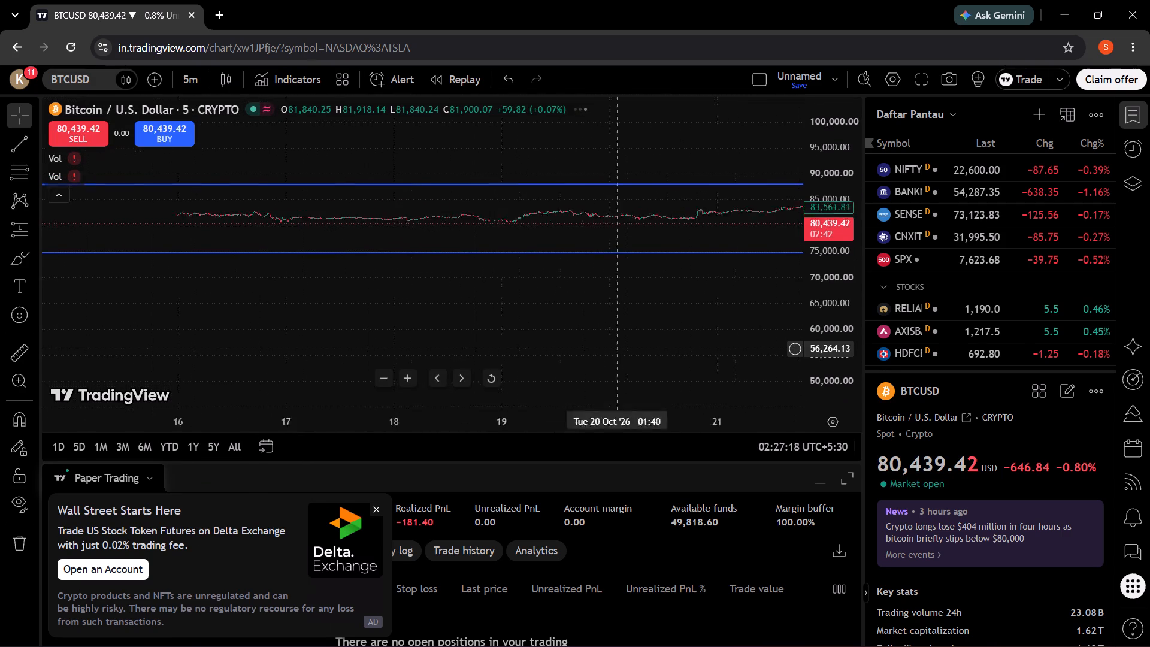
{"action": "left_click_drag", "start_coordinate": [685, 350], "coordinate": [736, 347]}
{"action": "left_click_drag", "start_coordinate": [351, 301], "coordinate": [597, 308]}
{"action": "left_click_drag", "start_coordinate": [597, 308], "coordinate": [187, 295]}
{"action": "left_click_drag", "start_coordinate": [627, 303], "coordinate": [230, 297]}
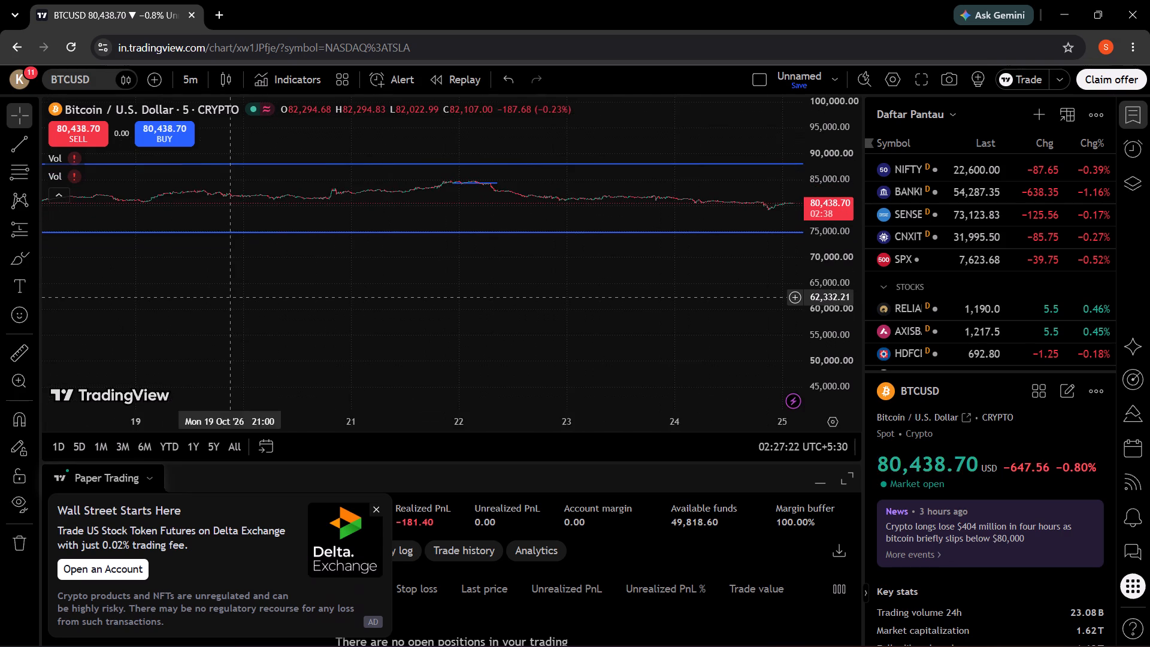
{"action": "left_click_drag", "start_coordinate": [602, 284], "coordinate": [266, 295]}
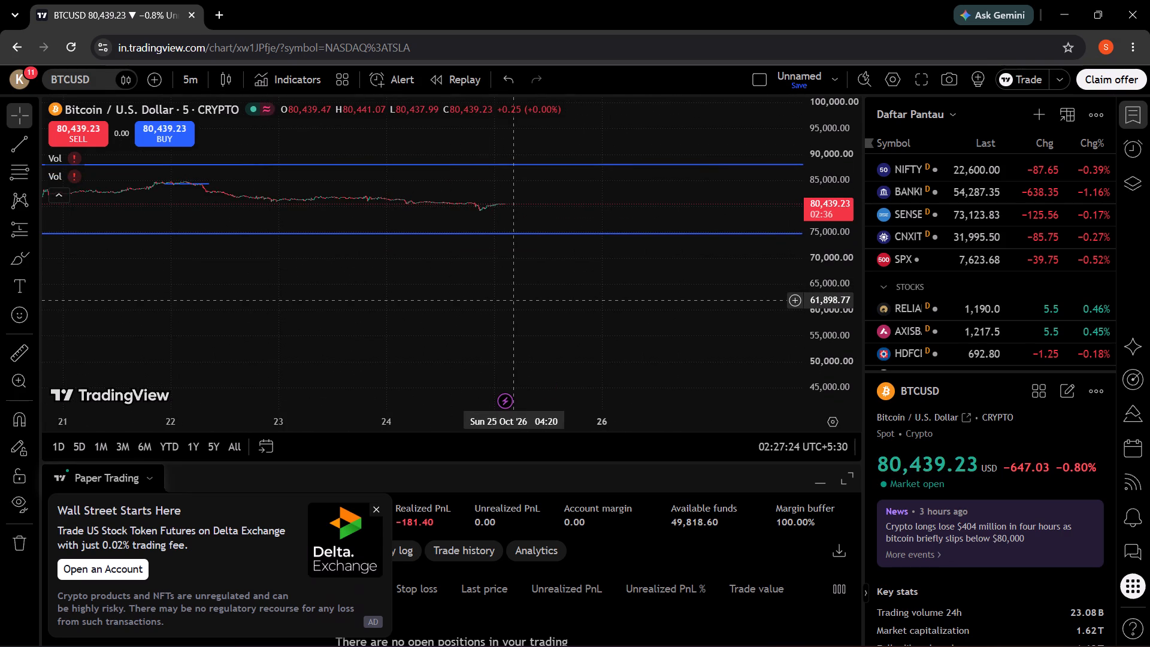
{"action": "left_click_drag", "start_coordinate": [514, 300], "coordinate": [520, 330]}
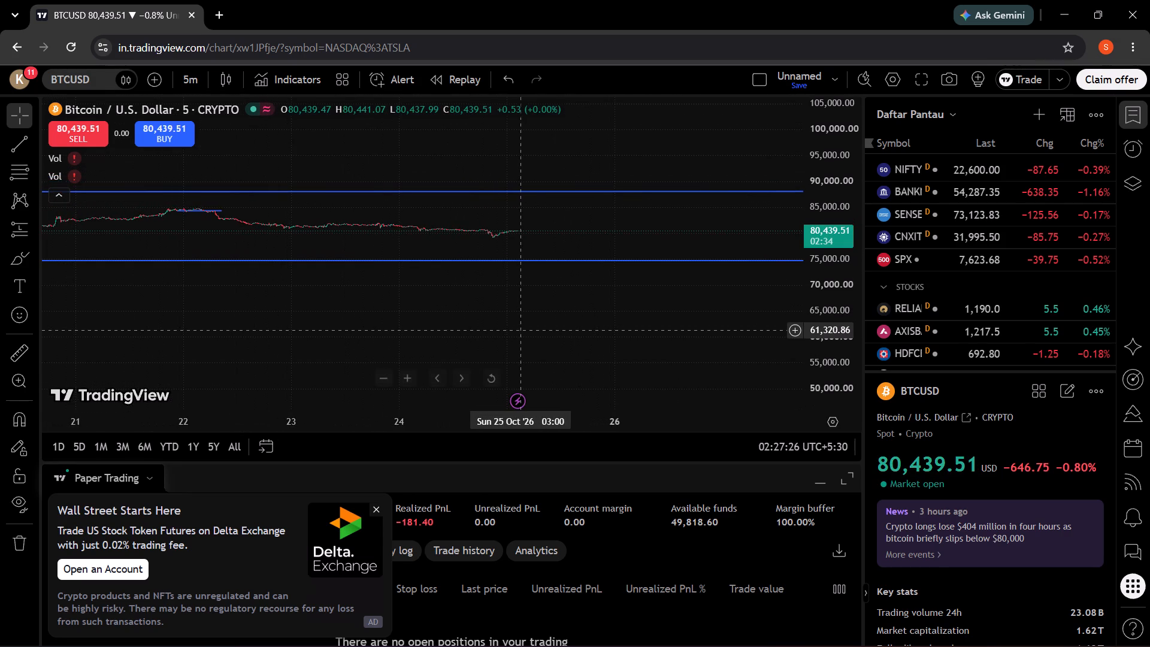
{"action": "scroll", "coordinate": [453, 310], "scroll_direction": "right", "scroll_amount": 5}
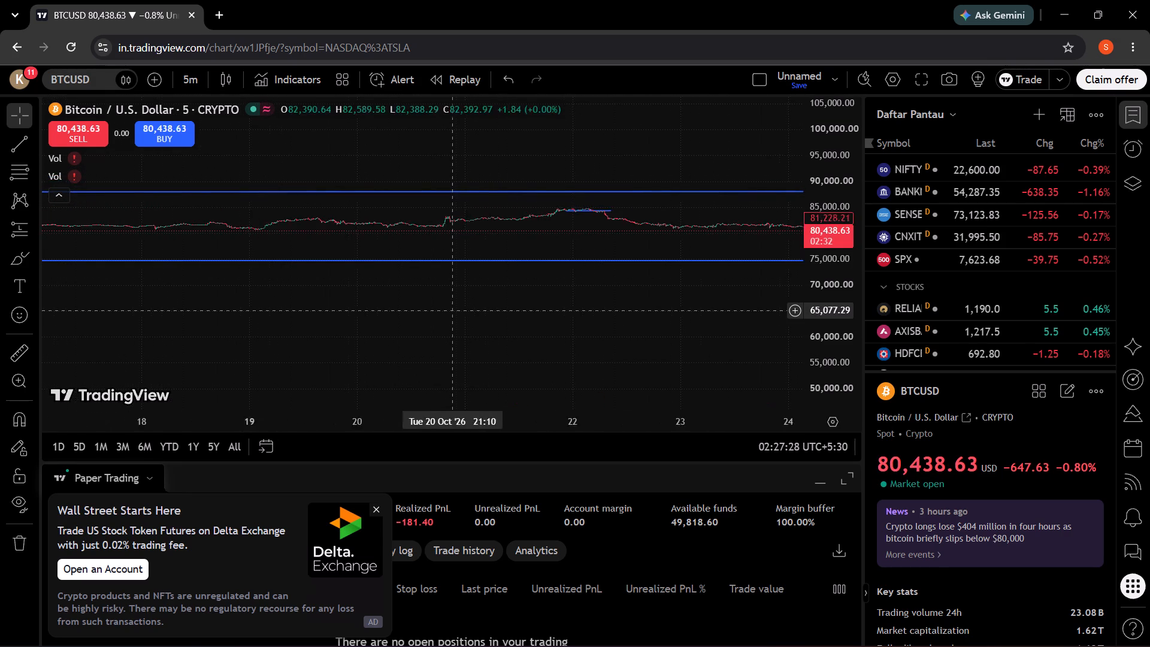
{"action": "scroll", "coordinate": [453, 310], "scroll_direction": "right", "scroll_amount": 14}
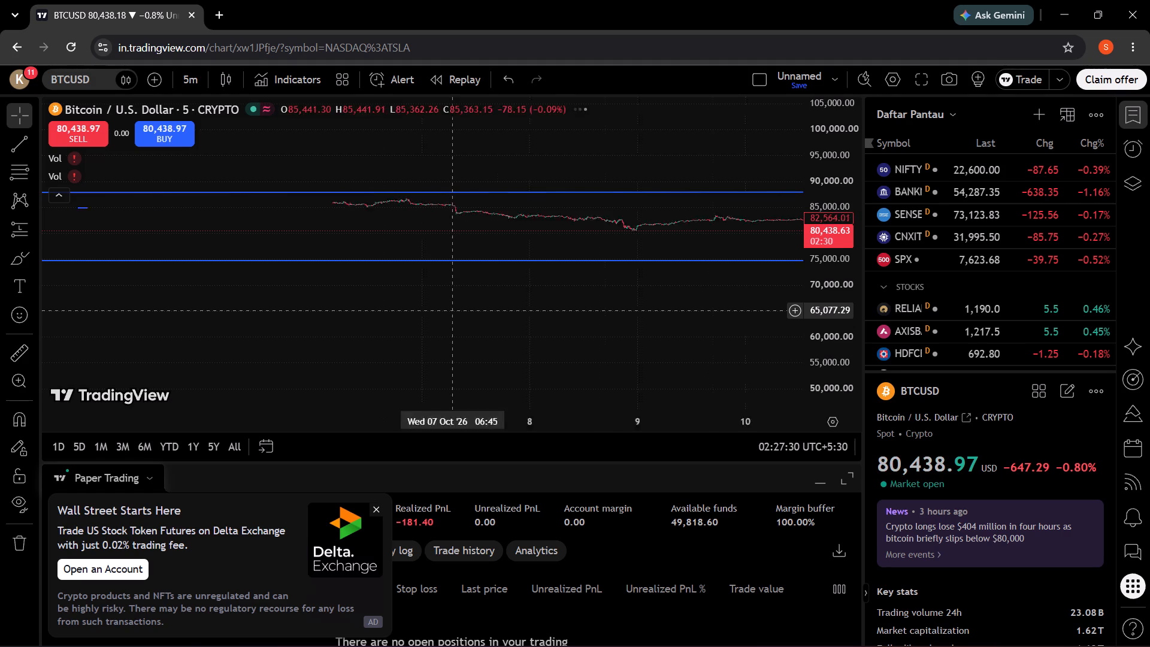
{"action": "scroll", "coordinate": [453, 310], "scroll_direction": "right", "scroll_amount": 4}
{"action": "scroll", "coordinate": [453, 310], "scroll_direction": "left", "scroll_amount": 5}
{"action": "scroll", "coordinate": [453, 310], "scroll_direction": "right", "scroll_amount": 1}
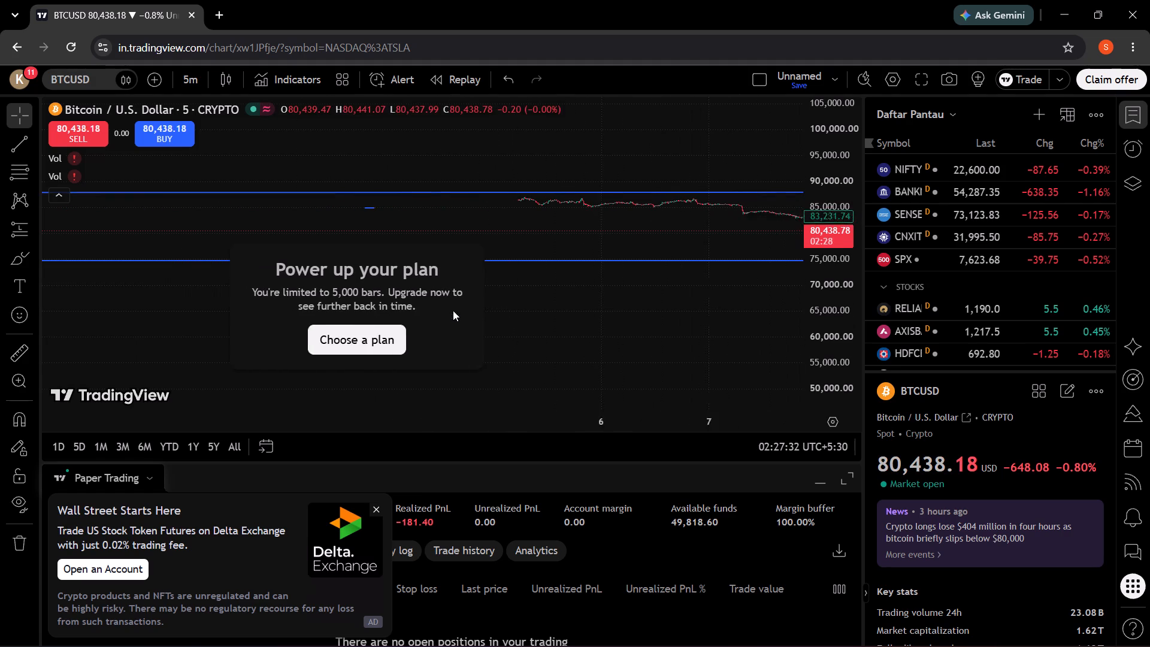
{"action": "left_click", "coordinate": [609, 344]}
{"action": "left_click_drag", "start_coordinate": [856, 165], "coordinate": [845, 216]}
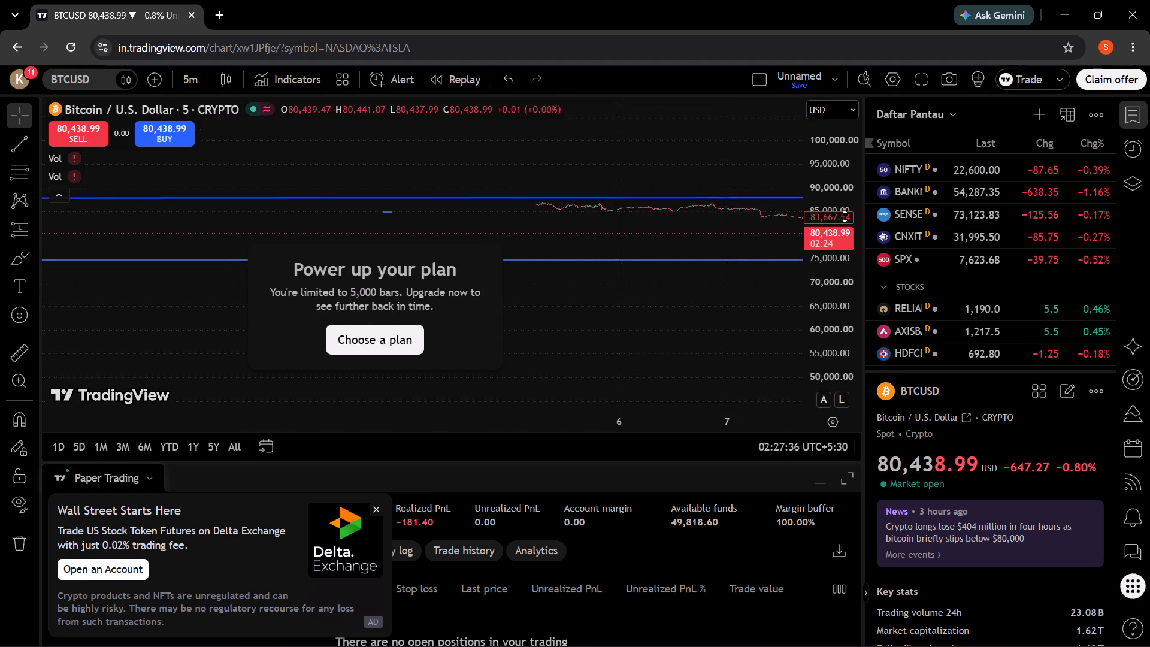
{"action": "left_click_drag", "start_coordinate": [845, 216], "coordinate": [841, 90]}
{"action": "left_click", "coordinate": [737, 285]}
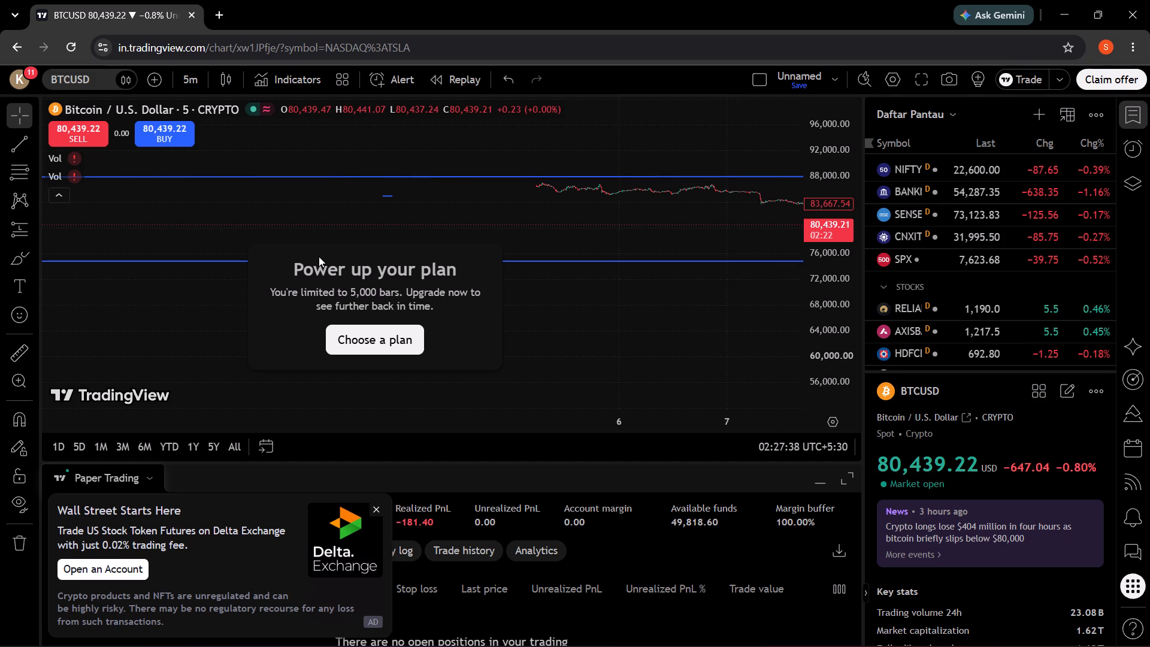
{"action": "scroll", "coordinate": [615, 274], "scroll_direction": "left", "scroll_amount": 9}
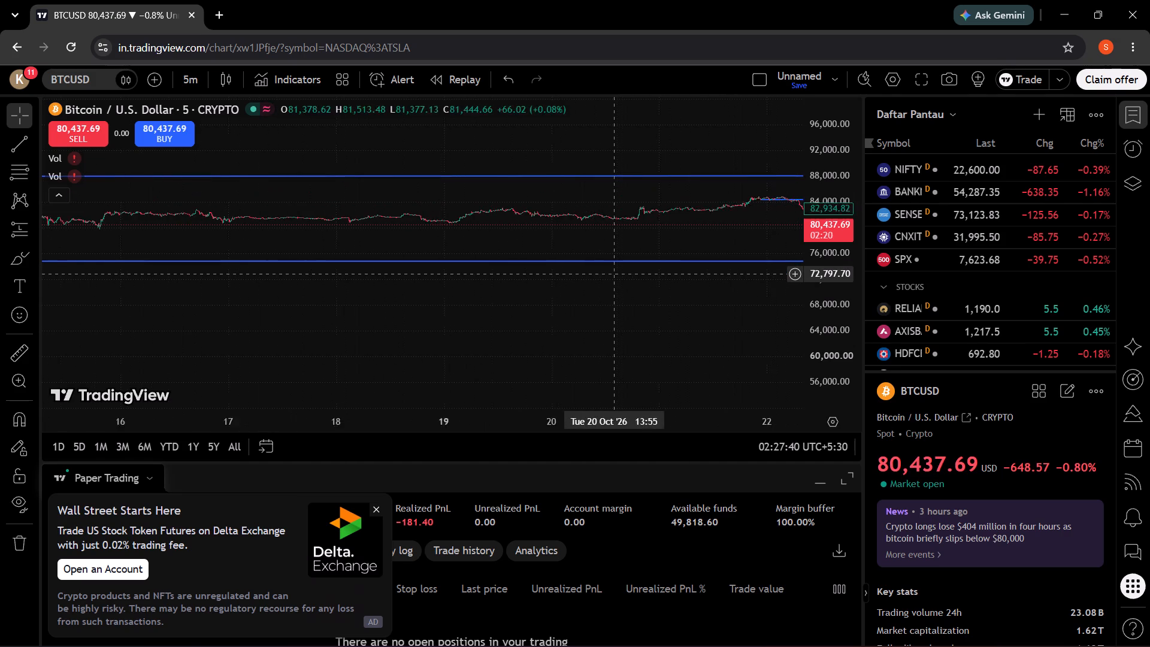
{"action": "scroll", "coordinate": [615, 274], "scroll_direction": "left", "scroll_amount": 2}
{"action": "scroll", "coordinate": [615, 274], "scroll_direction": "right", "scroll_amount": 5}
{"action": "scroll", "coordinate": [615, 274], "scroll_direction": "left", "scroll_amount": 2}
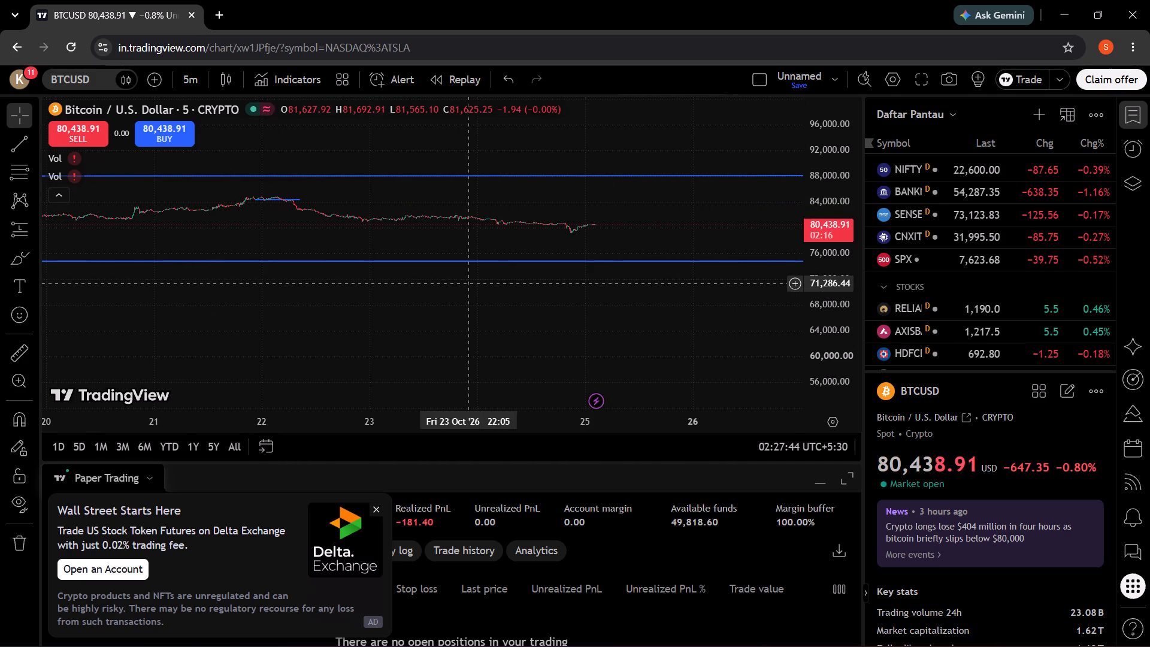
Enlarge the chart's price scale and examine Bitcoin's 5-minute swings between the trend lines from 14 to 25 October.
{"action": "left_click_drag", "start_coordinate": [834, 174], "coordinate": [834, 210]}
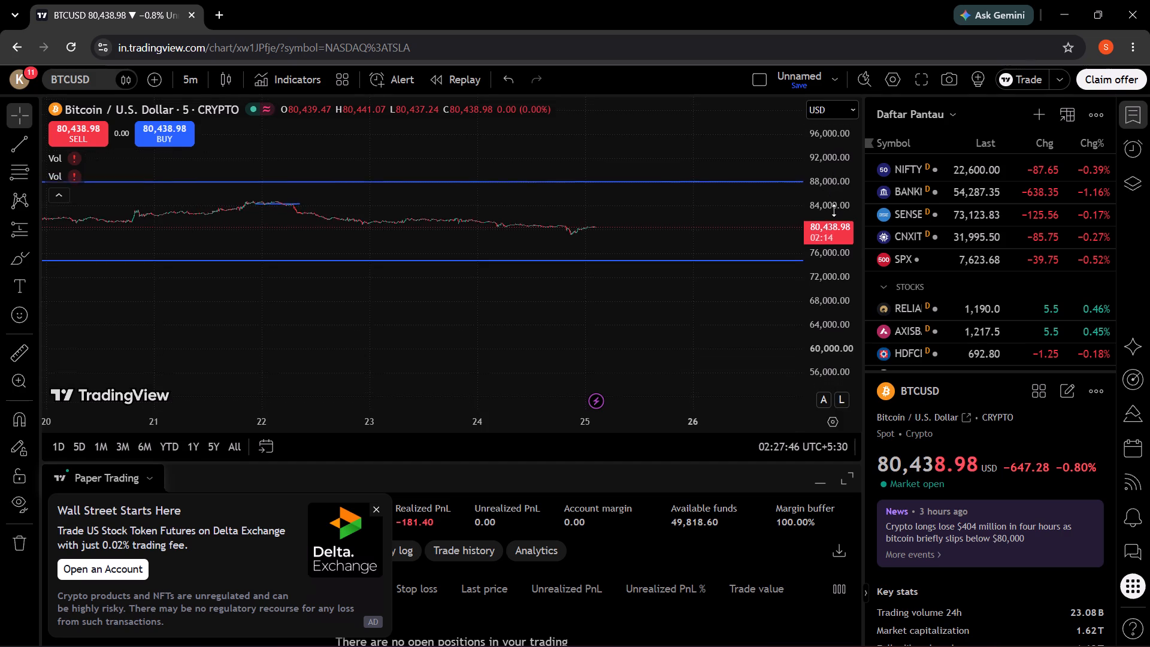
{"action": "left_click_drag", "start_coordinate": [834, 210], "coordinate": [821, 56]}
{"action": "left_click_drag", "start_coordinate": [834, 286], "coordinate": [819, 140]}
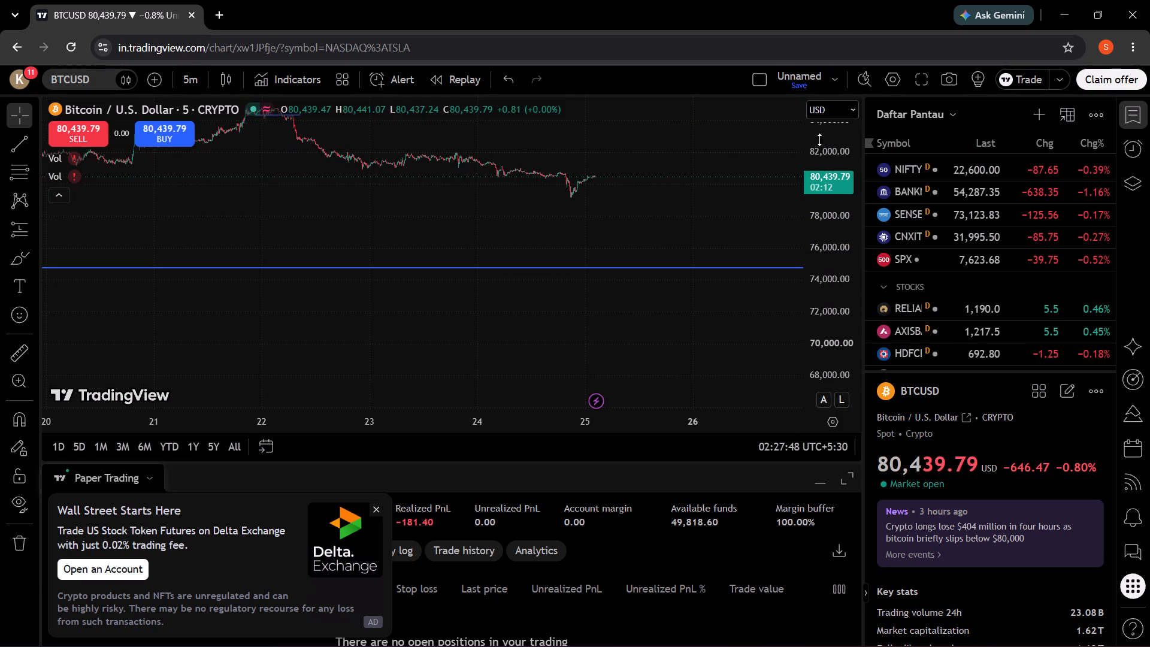
{"action": "left_click_drag", "start_coordinate": [656, 128], "coordinate": [663, 235]}
{"action": "left_click_drag", "start_coordinate": [836, 331], "coordinate": [811, 220]}
{"action": "left_click_drag", "start_coordinate": [823, 254], "coordinate": [848, 366]}
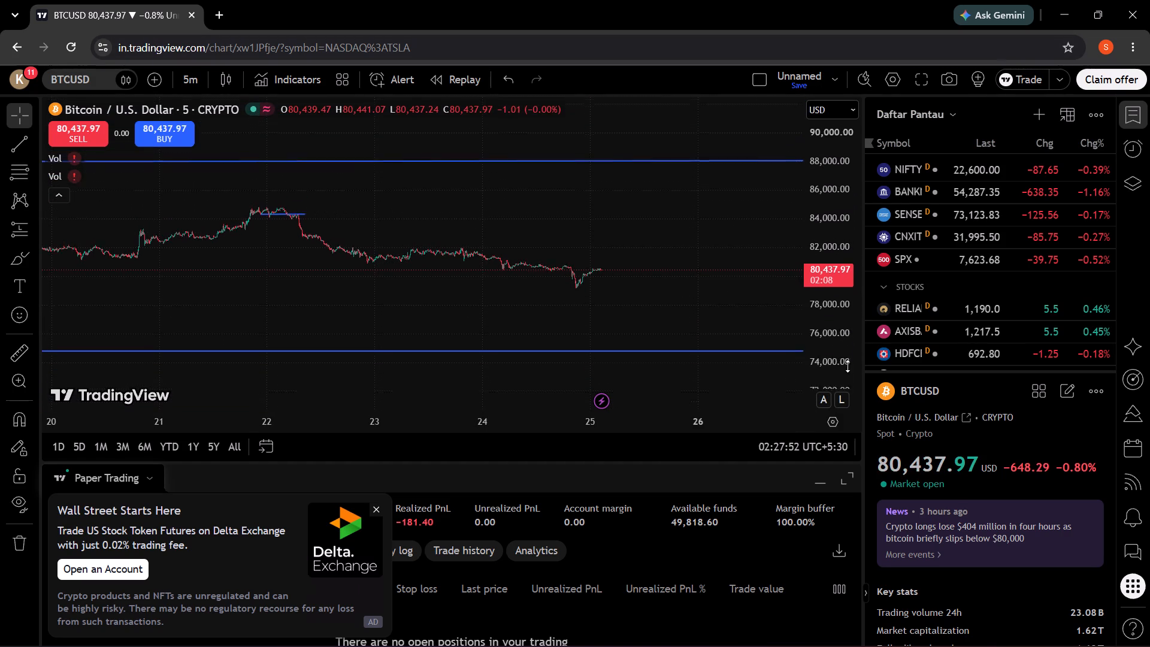
{"action": "left_click_drag", "start_coordinate": [848, 366], "coordinate": [848, 353]}
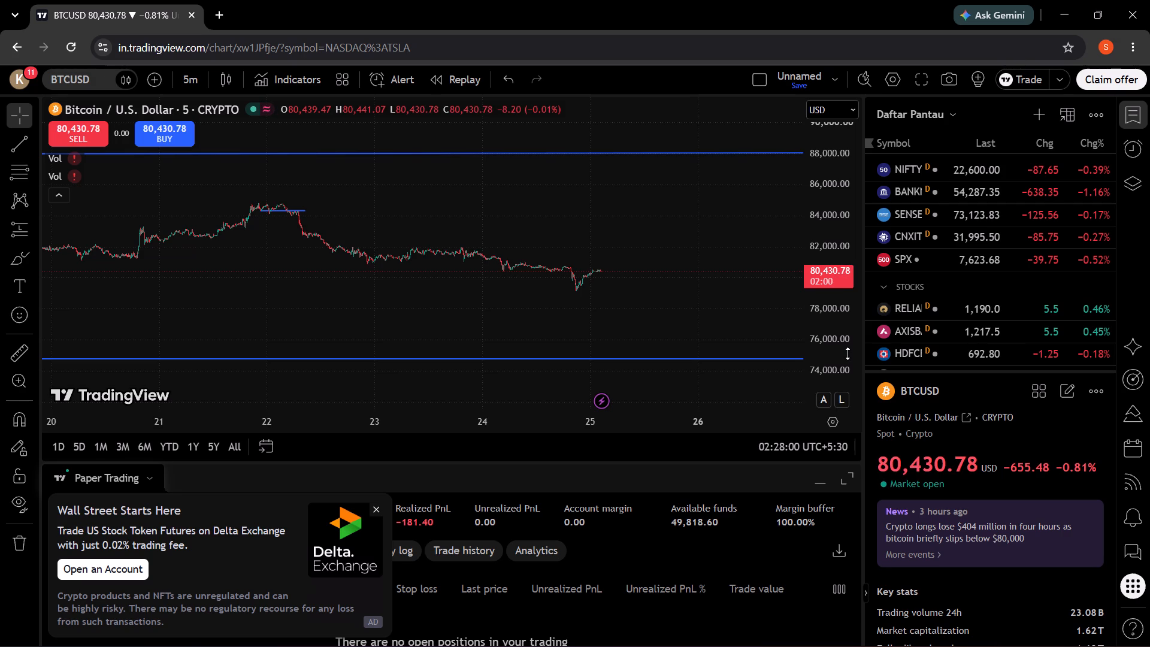
{"action": "left_click_drag", "start_coordinate": [525, 273], "coordinate": [754, 273]}
{"action": "left_click_drag", "start_coordinate": [540, 280], "coordinate": [469, 300]}
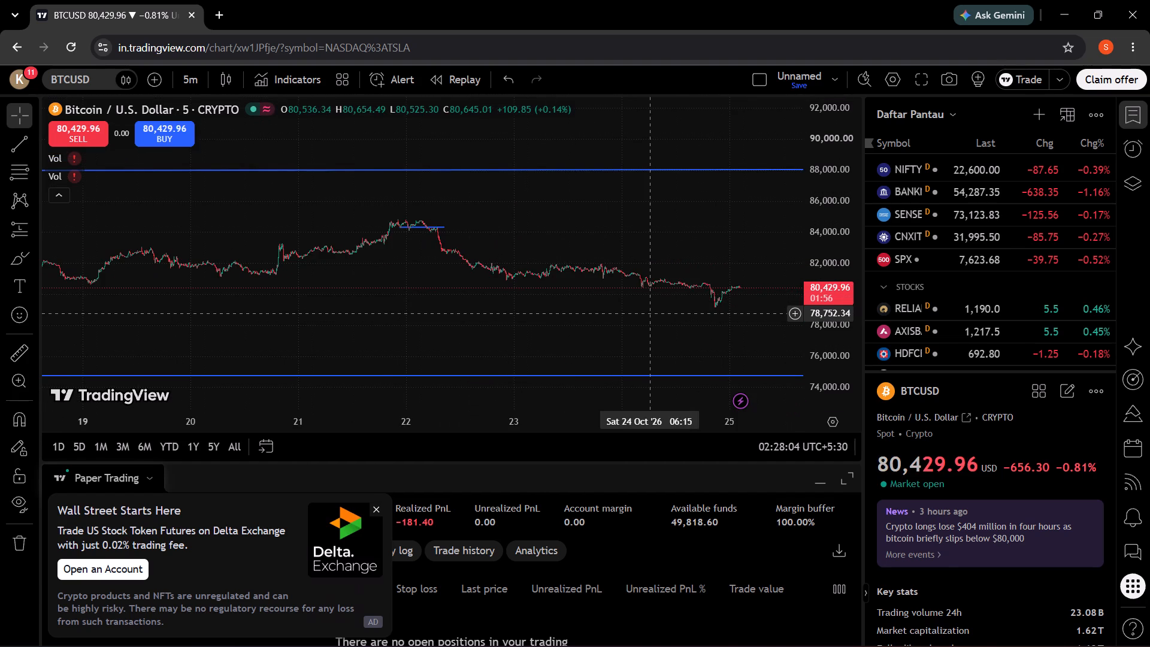
{"action": "left_click_drag", "start_coordinate": [314, 295], "coordinate": [749, 296]}
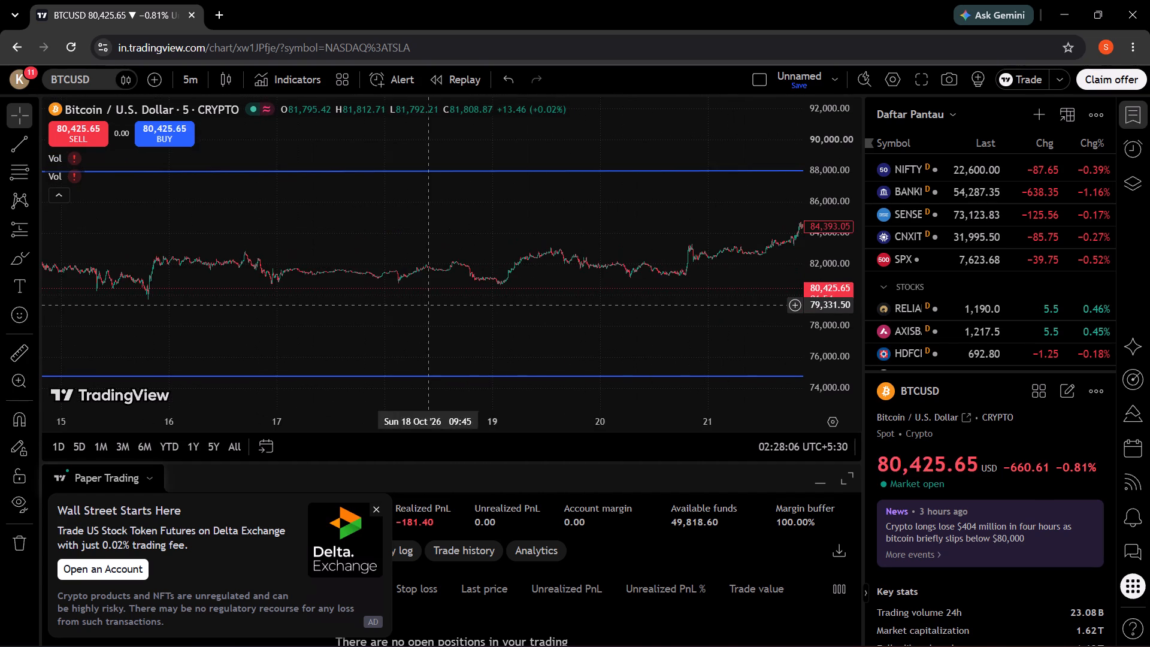
{"action": "left_click_drag", "start_coordinate": [428, 305], "coordinate": [693, 293]}
{"action": "left_click_drag", "start_coordinate": [581, 301], "coordinate": [228, 274]}
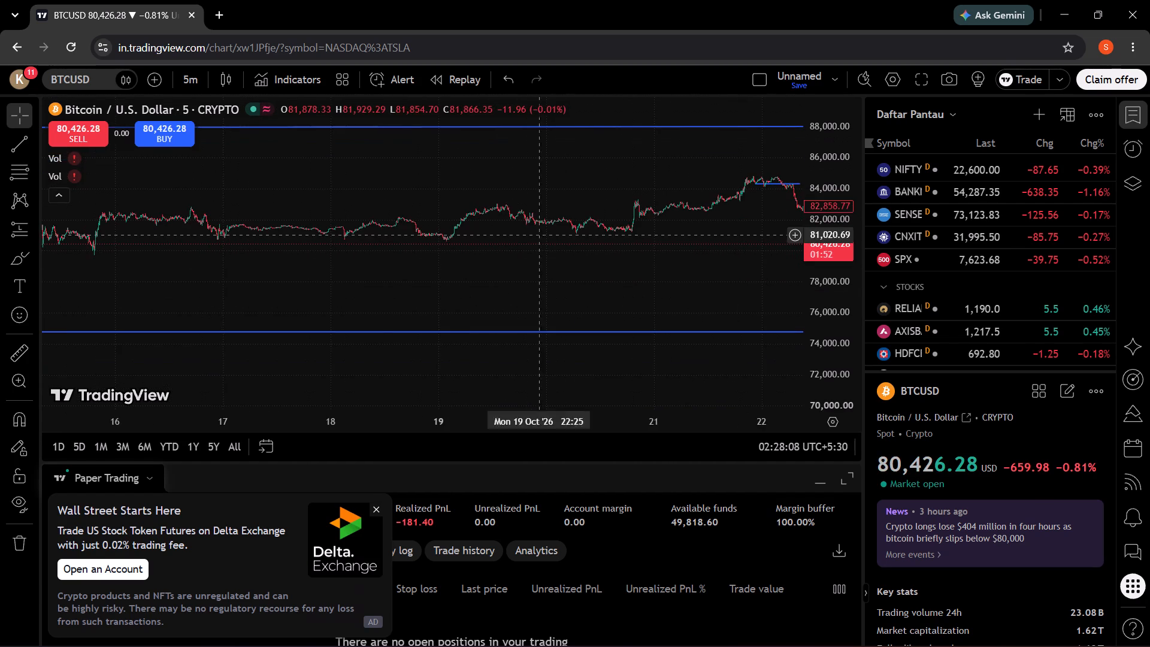
{"action": "left_click_drag", "start_coordinate": [634, 235], "coordinate": [282, 256]}
{"action": "left_click_drag", "start_coordinate": [595, 270], "coordinate": [337, 247]}
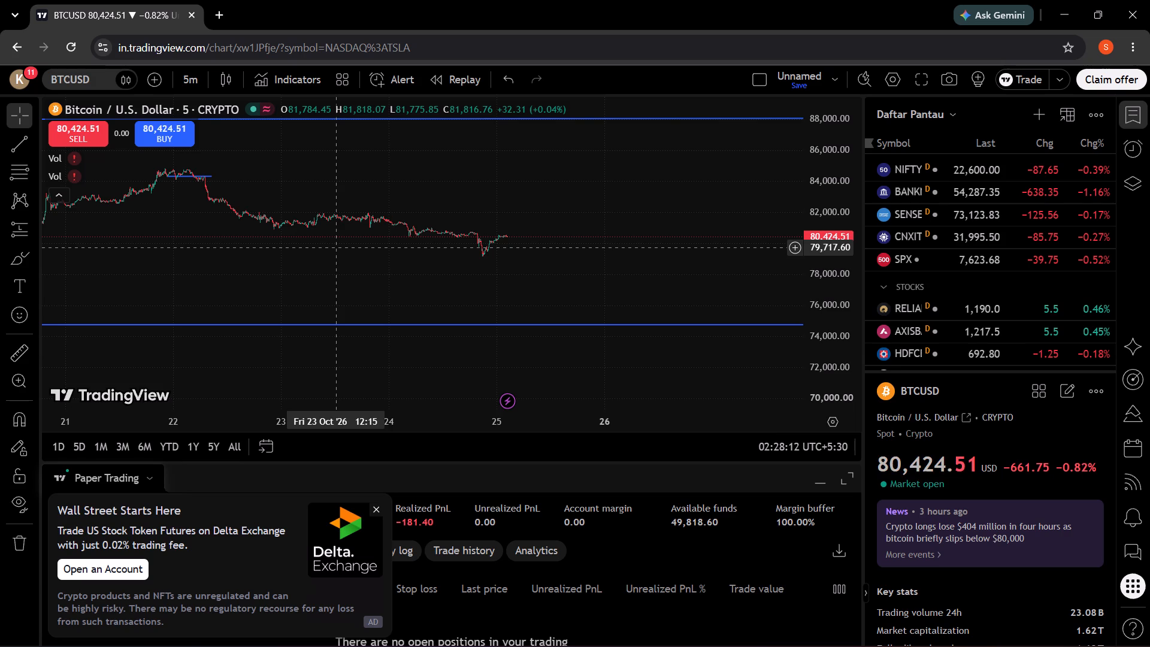
{"action": "left_click_drag", "start_coordinate": [294, 285], "coordinate": [597, 284]}
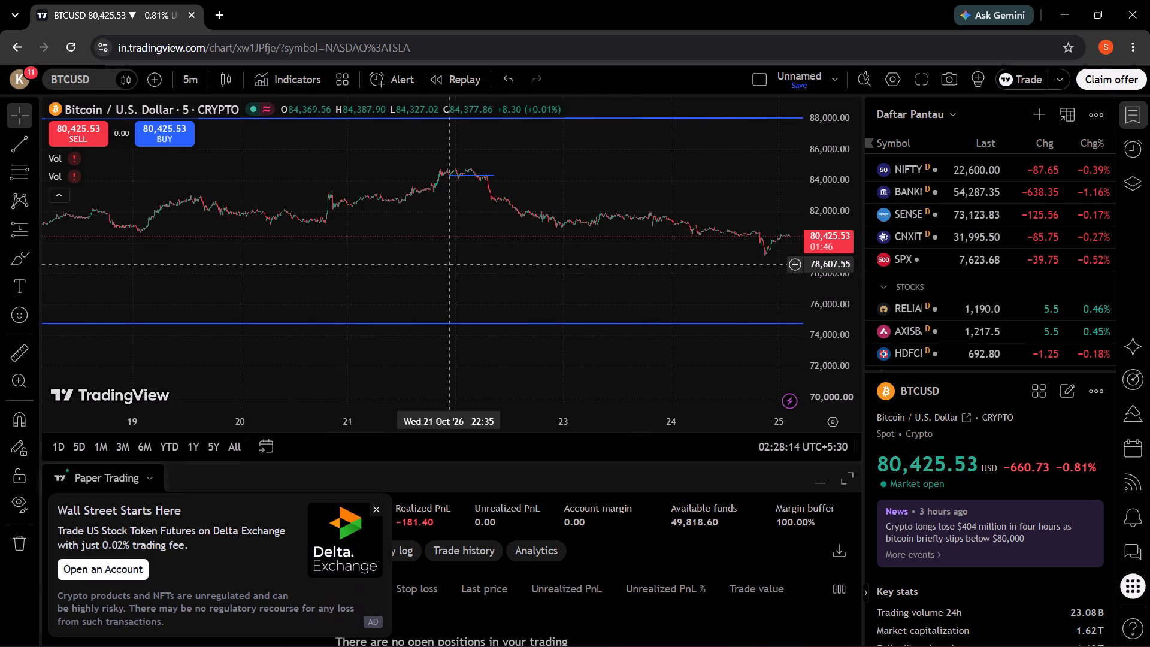
{"action": "left_click_drag", "start_coordinate": [450, 264], "coordinate": [651, 274]}
{"action": "left_click_drag", "start_coordinate": [350, 273], "coordinate": [619, 277]}
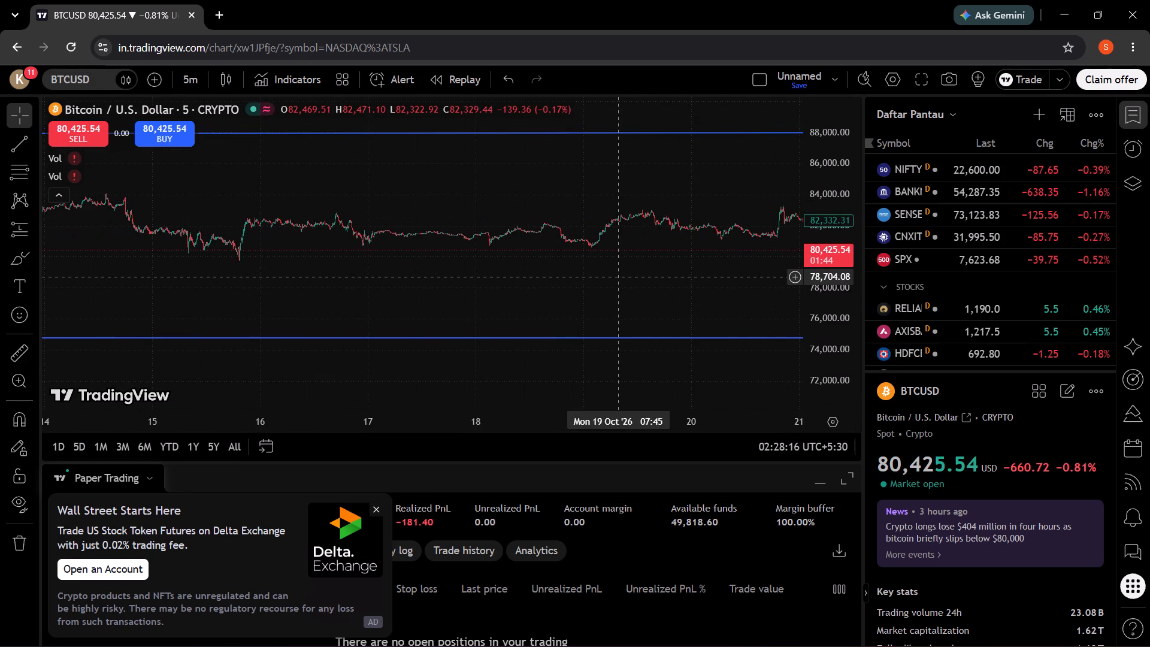
{"action": "left_click_drag", "start_coordinate": [605, 291], "coordinate": [198, 286]}
{"action": "left_click_drag", "start_coordinate": [632, 309], "coordinate": [334, 286]}
{"action": "left_click_drag", "start_coordinate": [529, 271], "coordinate": [358, 319]}
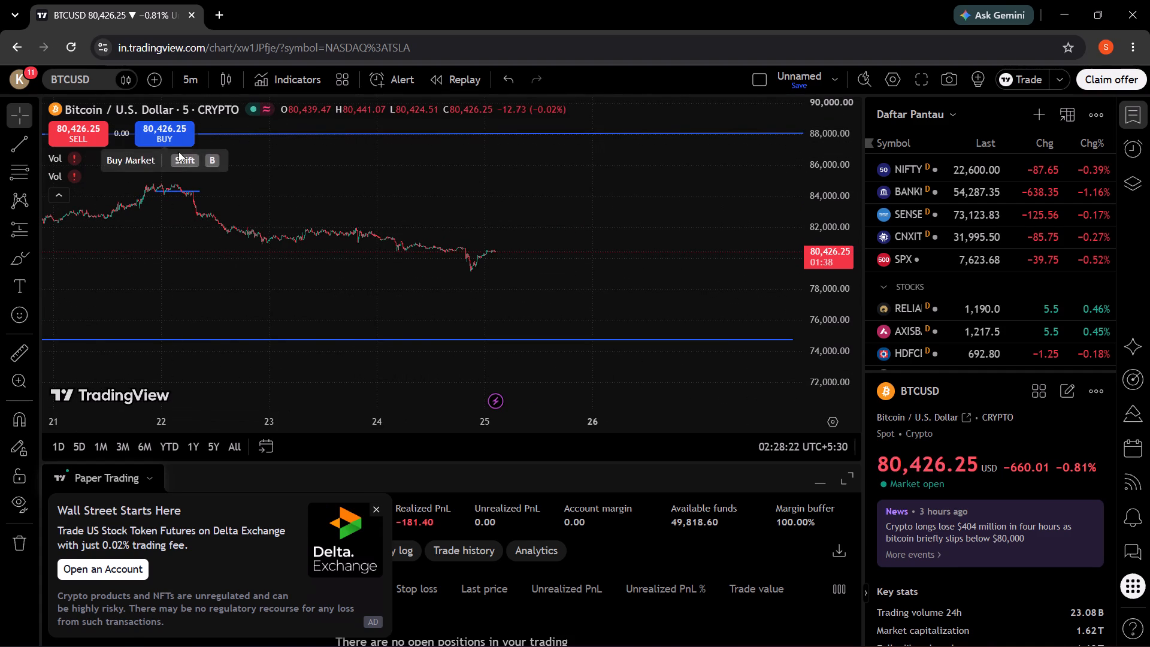
Close the Delta Exchange advertisement covering the paper trading account details.
{"action": "left_click", "coordinate": [377, 507]}
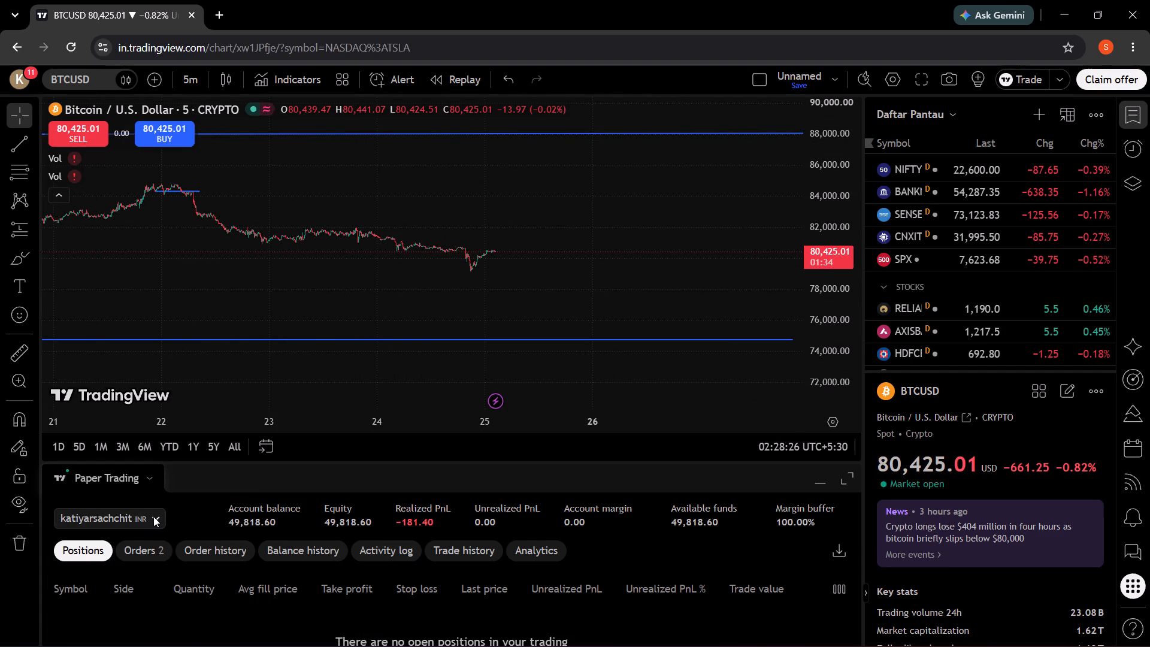
Place a paper-trading market order to buy 0.006 units of BTCUSD without take profit or stop loss, and dismiss the order notifications.
{"action": "left_click", "coordinate": [168, 135]}
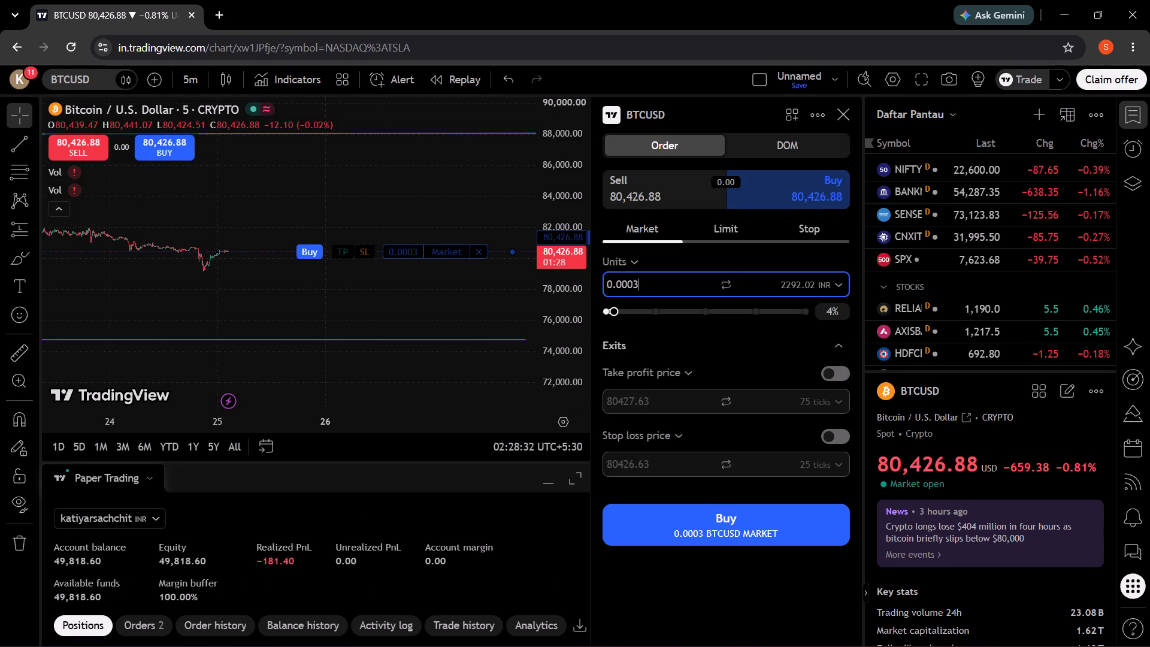
{"action": "key", "text": "BackSpace"}
{"action": "key", "text": "7"}
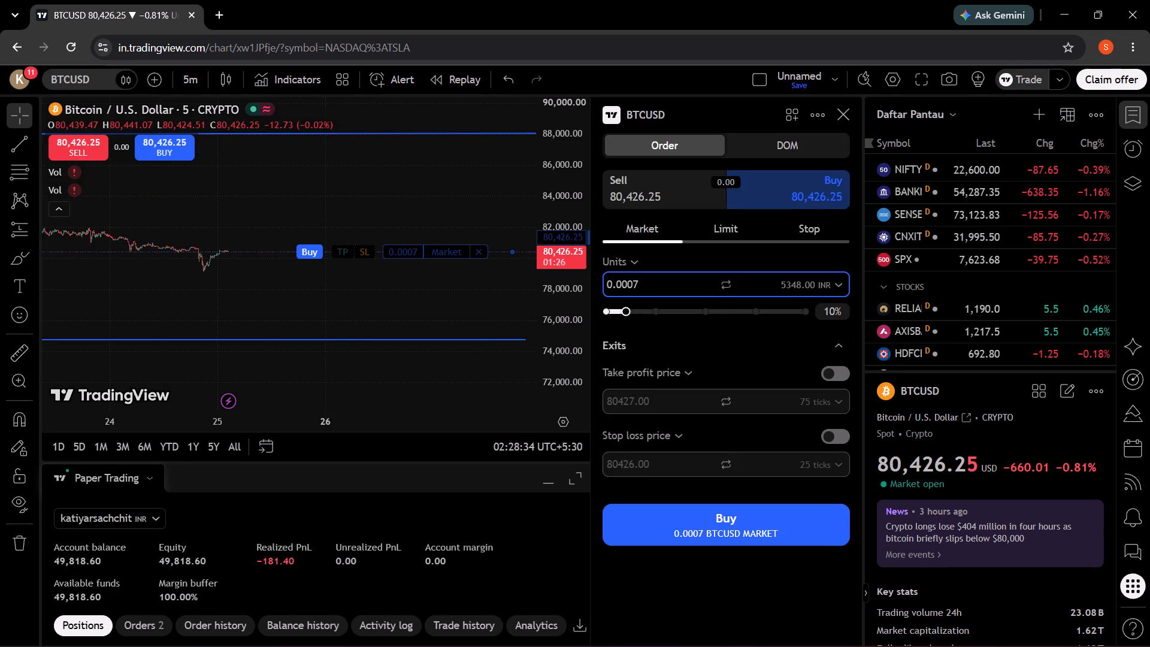
{"action": "key", "text": "BackSpace"}
{"action": "key", "text": "8"}
{"action": "key", "text": "BackSpace"}
{"action": "key", "text": "8"}
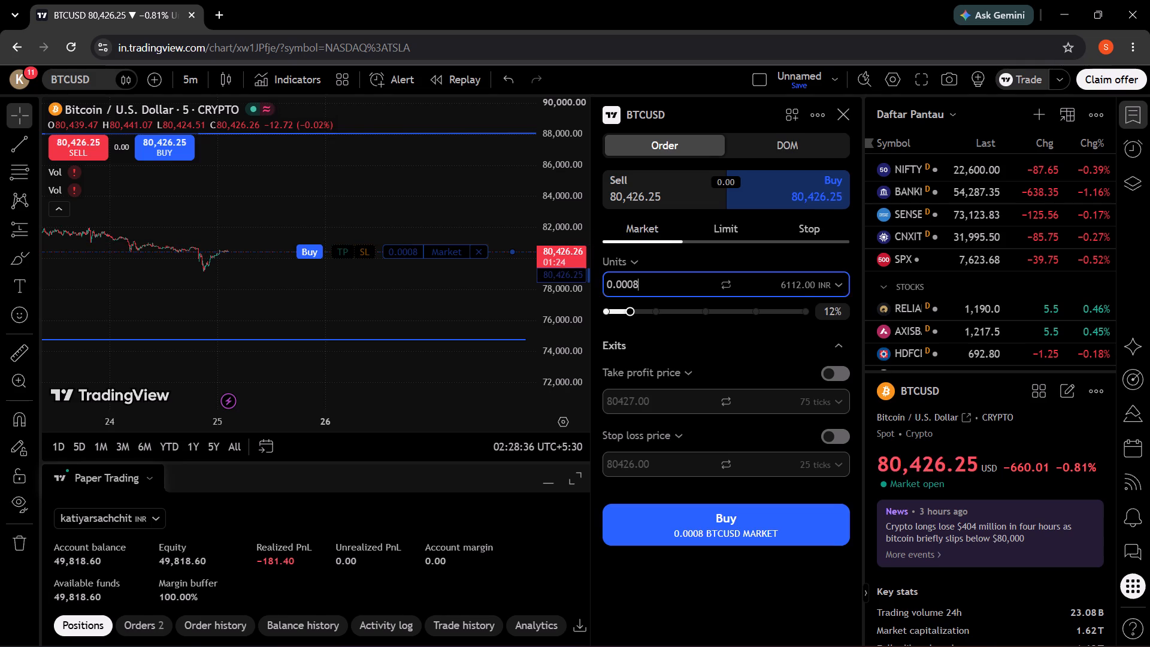
{"action": "key", "text": "BackSpace"}
{"action": "key", "text": "BackSpace"}
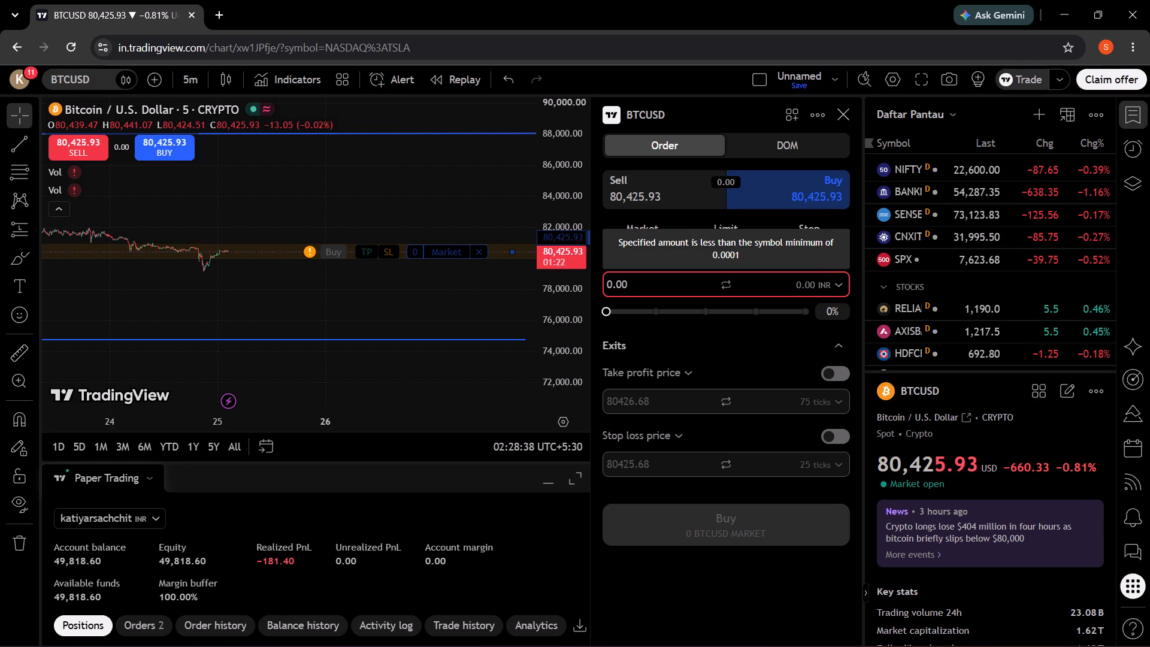
{"action": "key", "text": "7"}
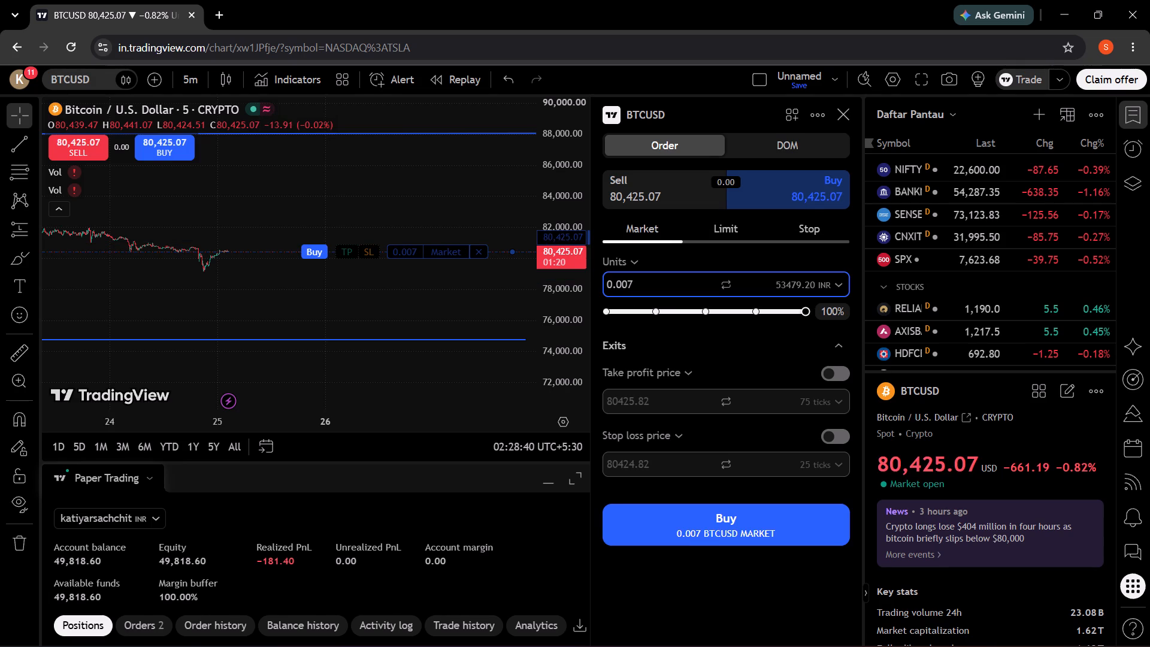
{"action": "key", "text": "BackSpace"}
{"action": "key", "text": "6"}
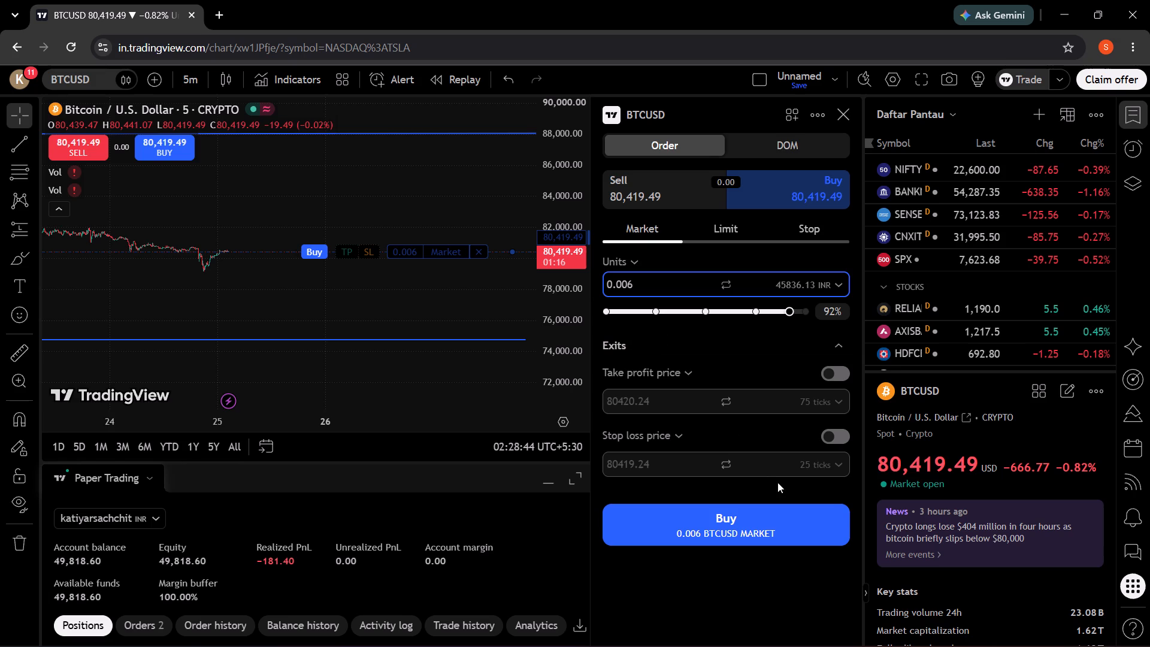
{"action": "left_click", "coordinate": [689, 536]}
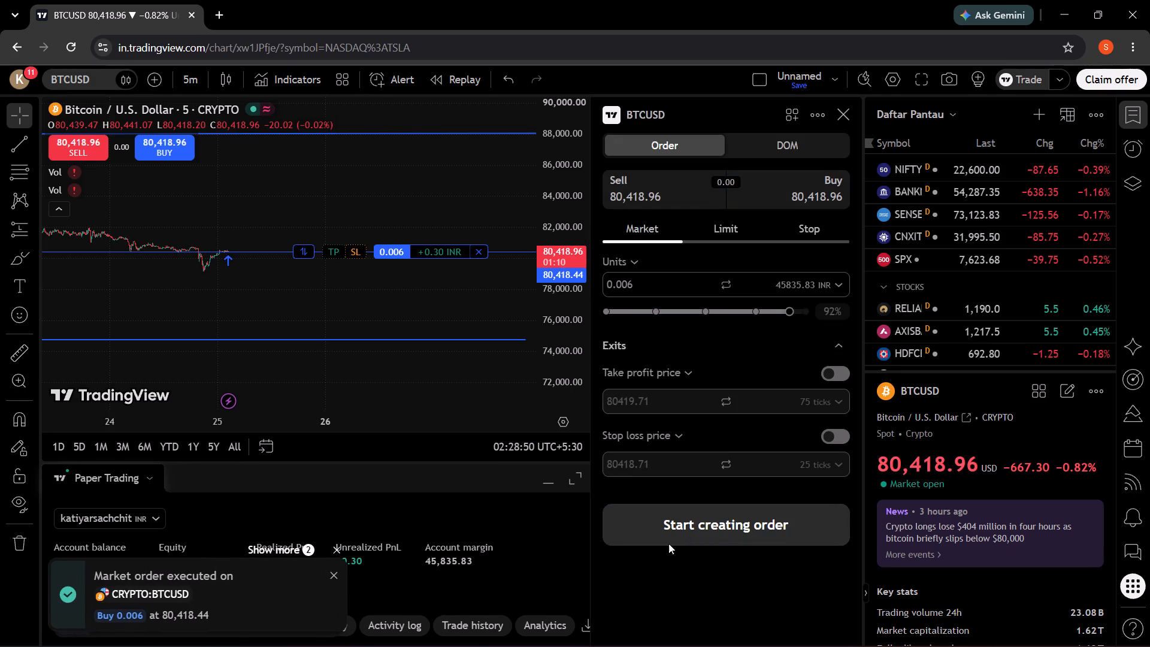
{"action": "left_click", "coordinate": [329, 576]}
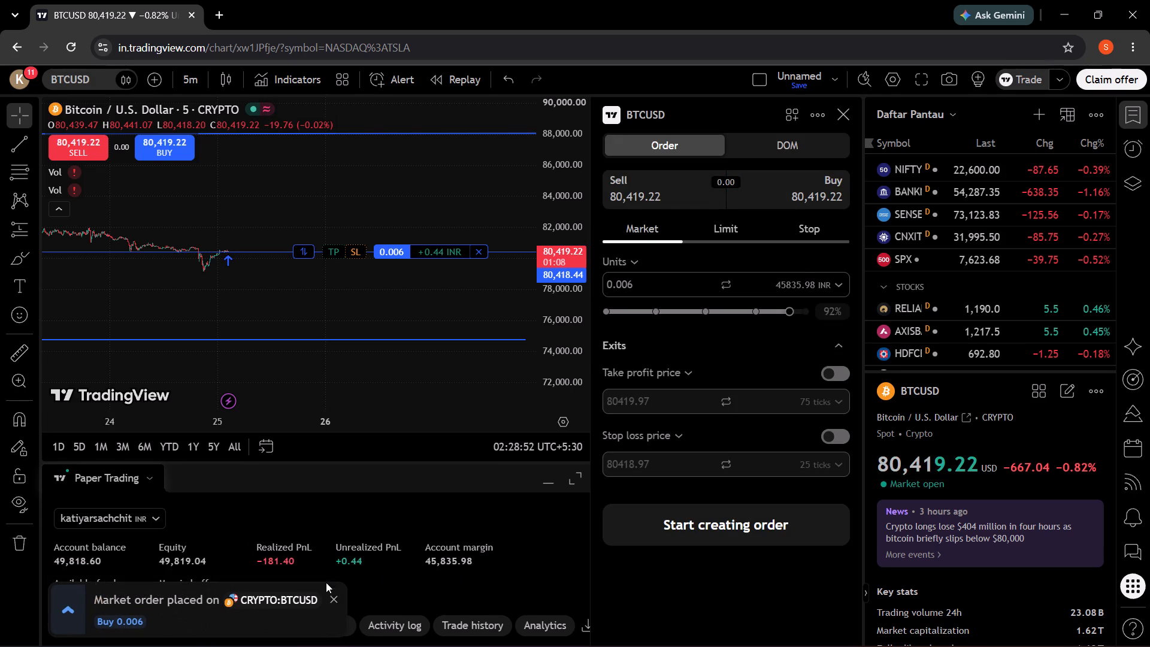
{"action": "left_click", "coordinate": [335, 592]}
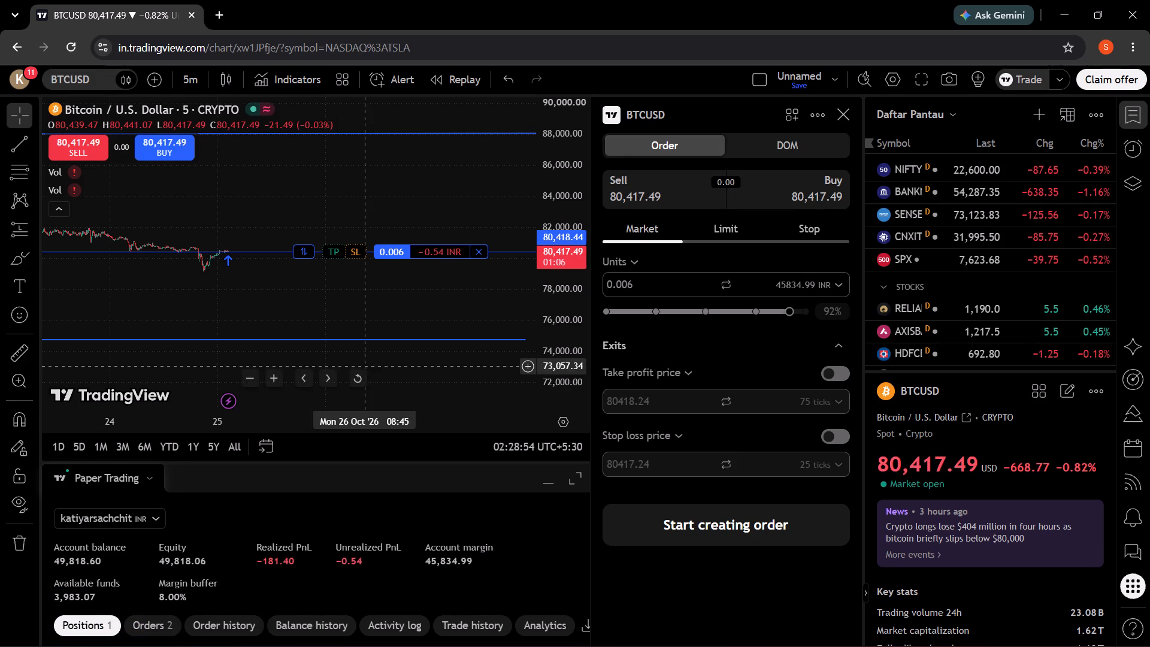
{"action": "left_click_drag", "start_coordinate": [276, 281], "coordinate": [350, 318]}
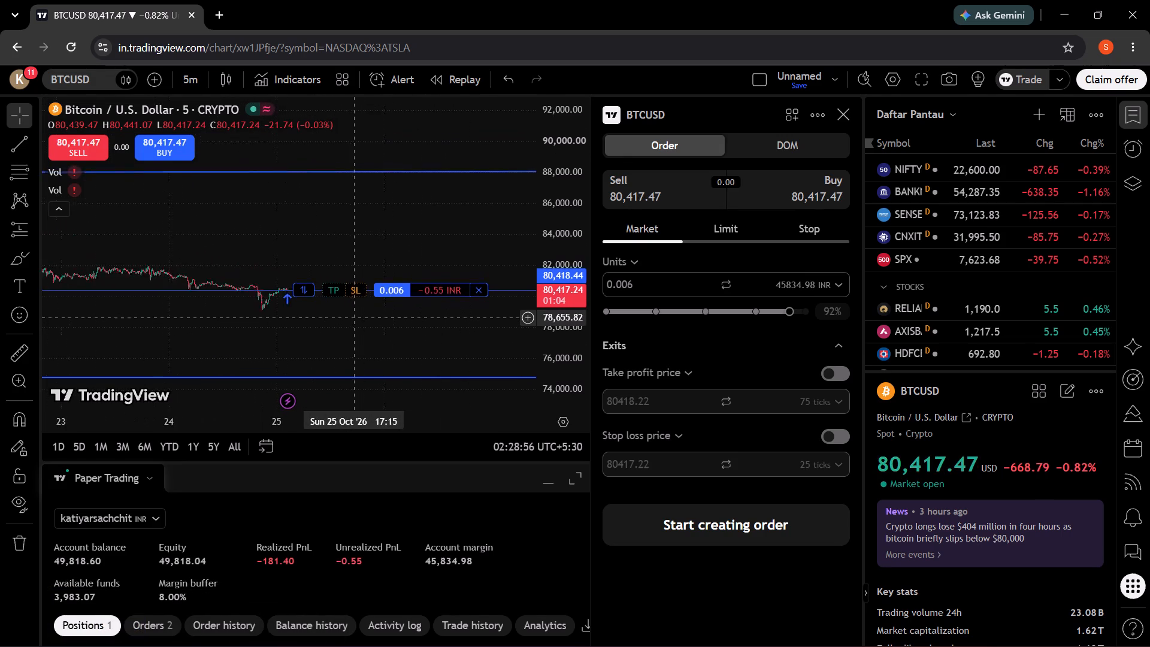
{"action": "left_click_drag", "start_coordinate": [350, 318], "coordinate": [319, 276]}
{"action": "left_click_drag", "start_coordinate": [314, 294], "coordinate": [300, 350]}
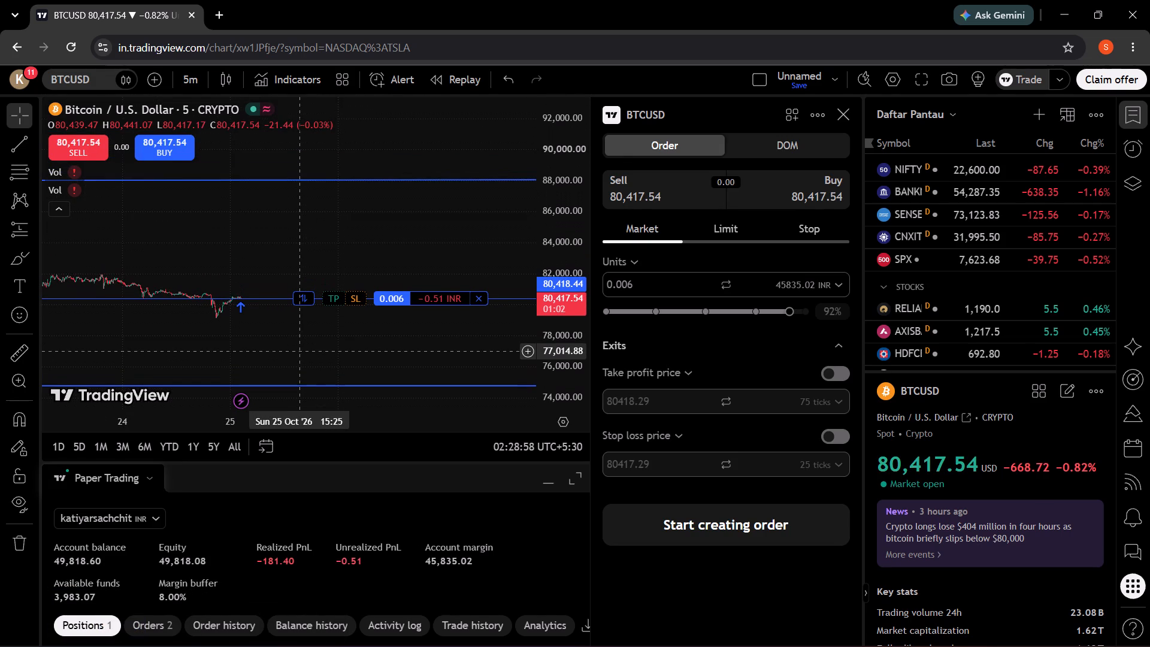
Add a take-profit order at about 82,130 to the open 0.006 BTCUSD long position, and dismiss its order notification.
{"action": "left_click_drag", "start_coordinate": [300, 350], "coordinate": [308, 350]}
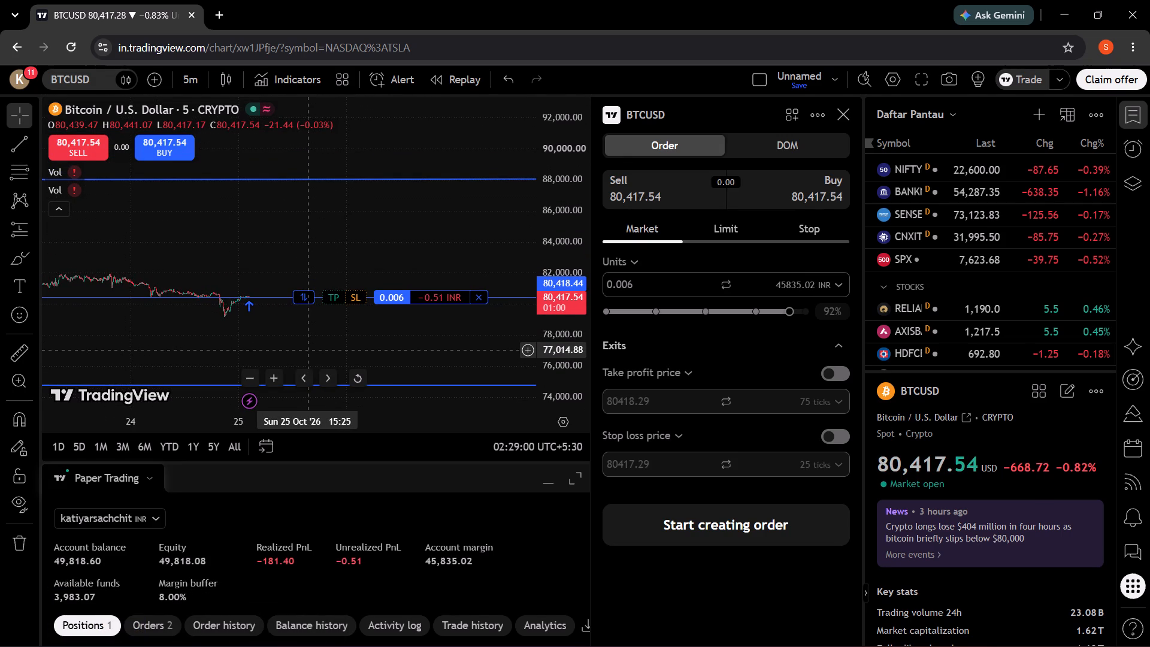
{"action": "left_click_drag", "start_coordinate": [334, 297], "coordinate": [338, 279]}
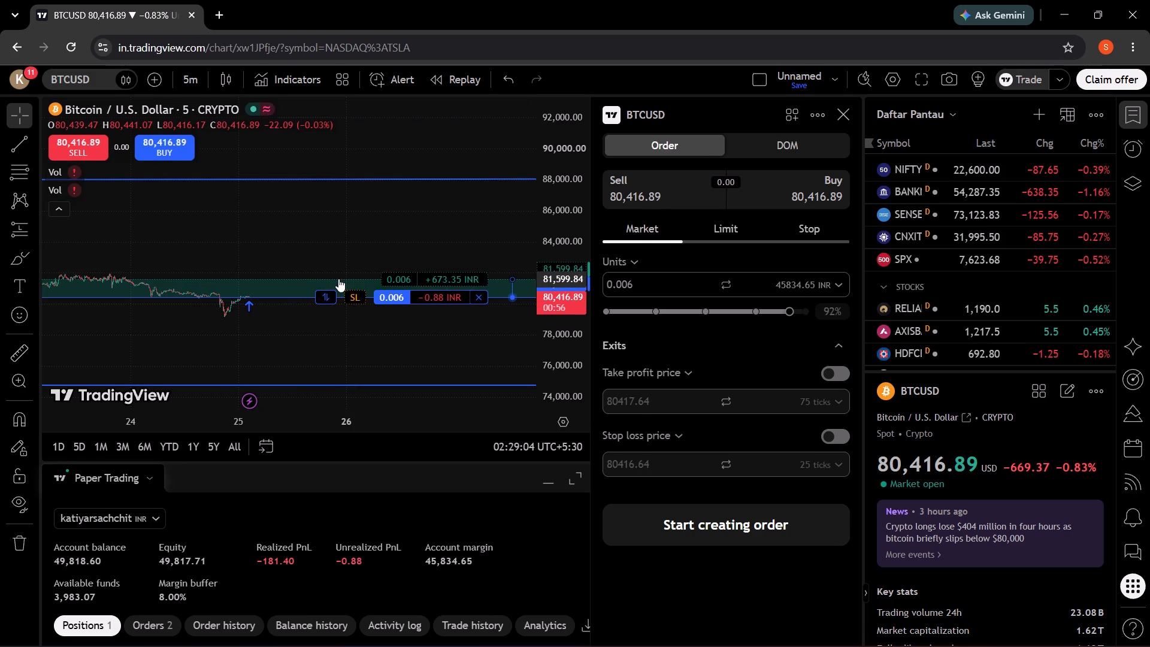
{"action": "left_click_drag", "start_coordinate": [338, 279], "coordinate": [339, 274]}
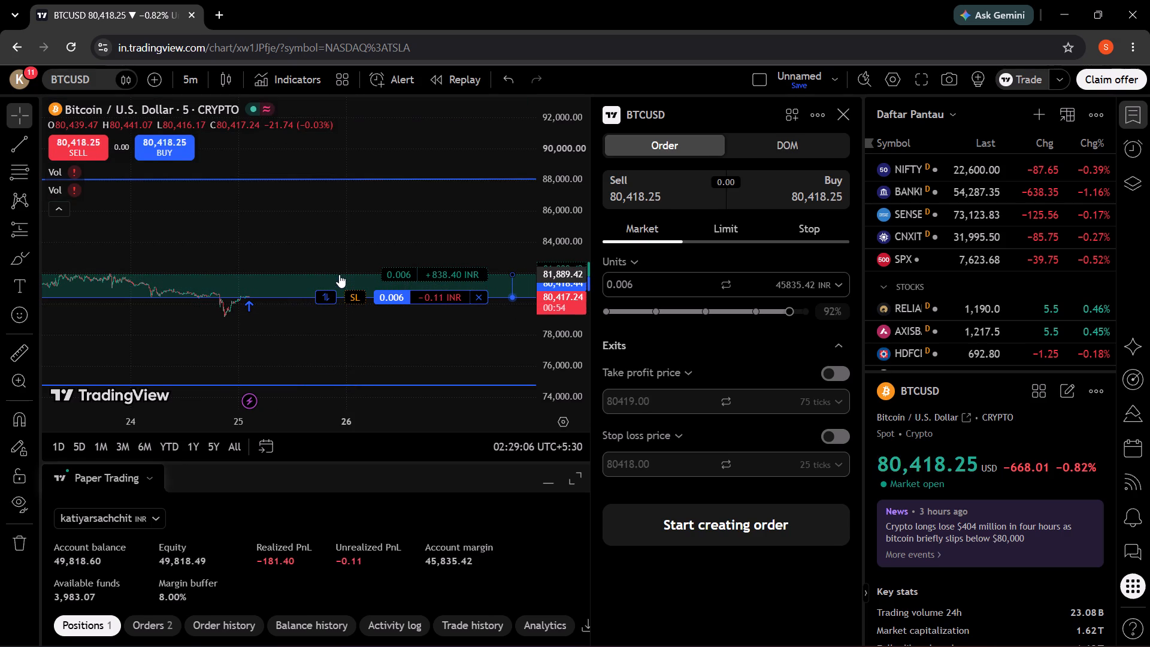
{"action": "left_click_drag", "start_coordinate": [339, 274], "coordinate": [339, 275]}
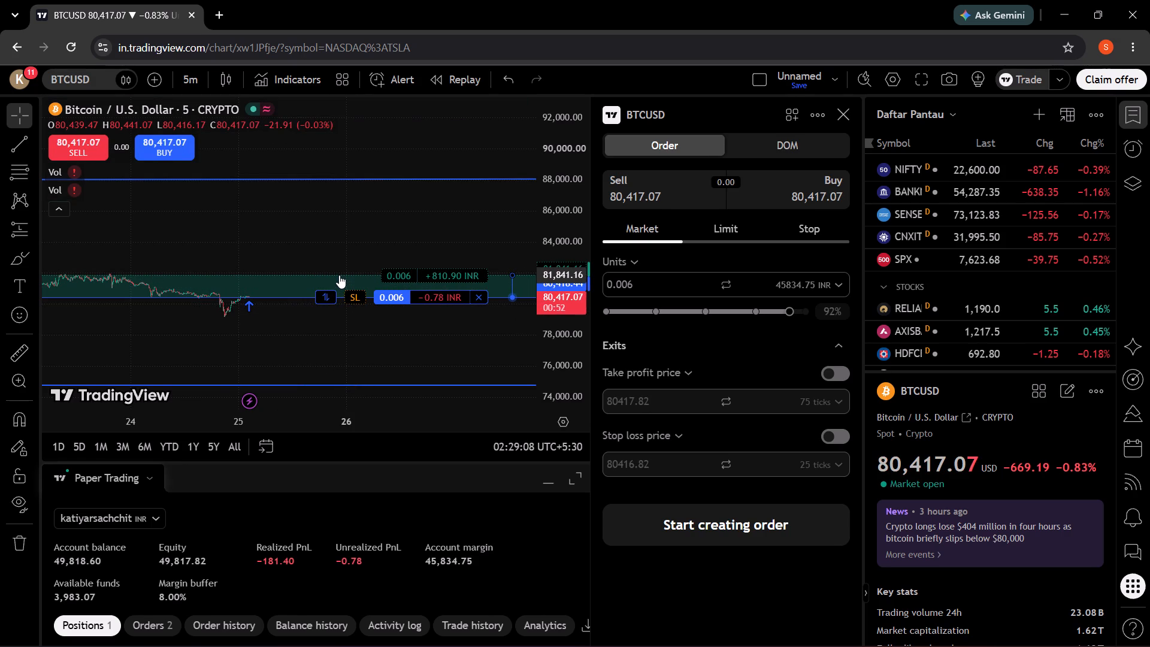
{"action": "left_click_drag", "start_coordinate": [339, 275], "coordinate": [341, 268]}
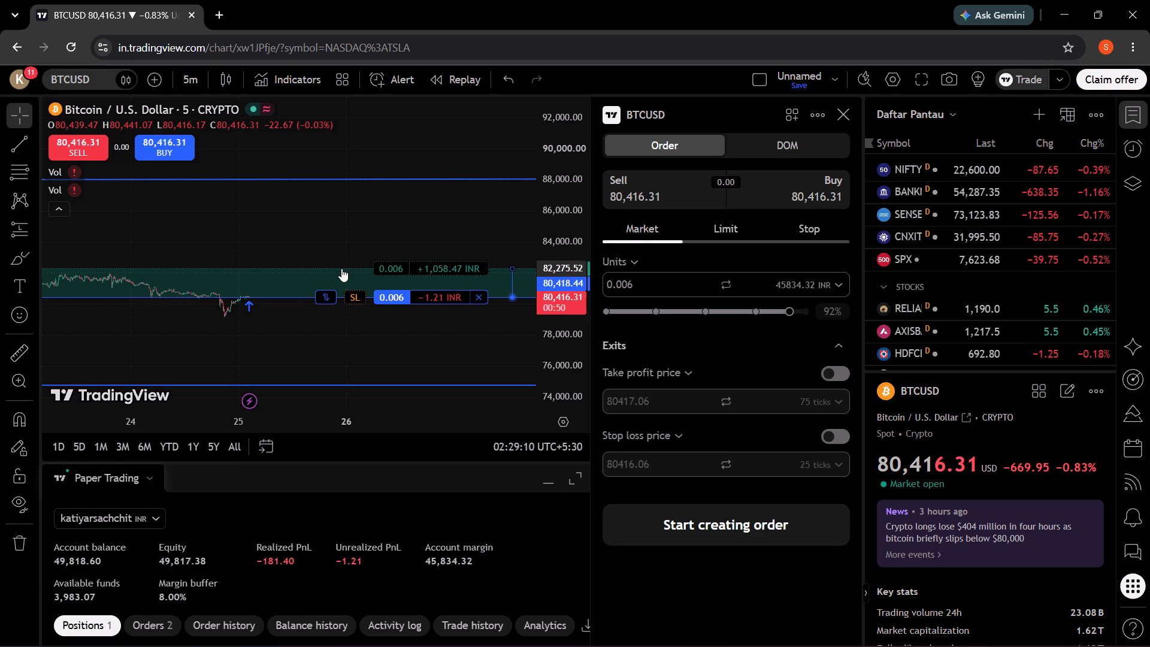
{"action": "left_click_drag", "start_coordinate": [341, 268], "coordinate": [341, 272]}
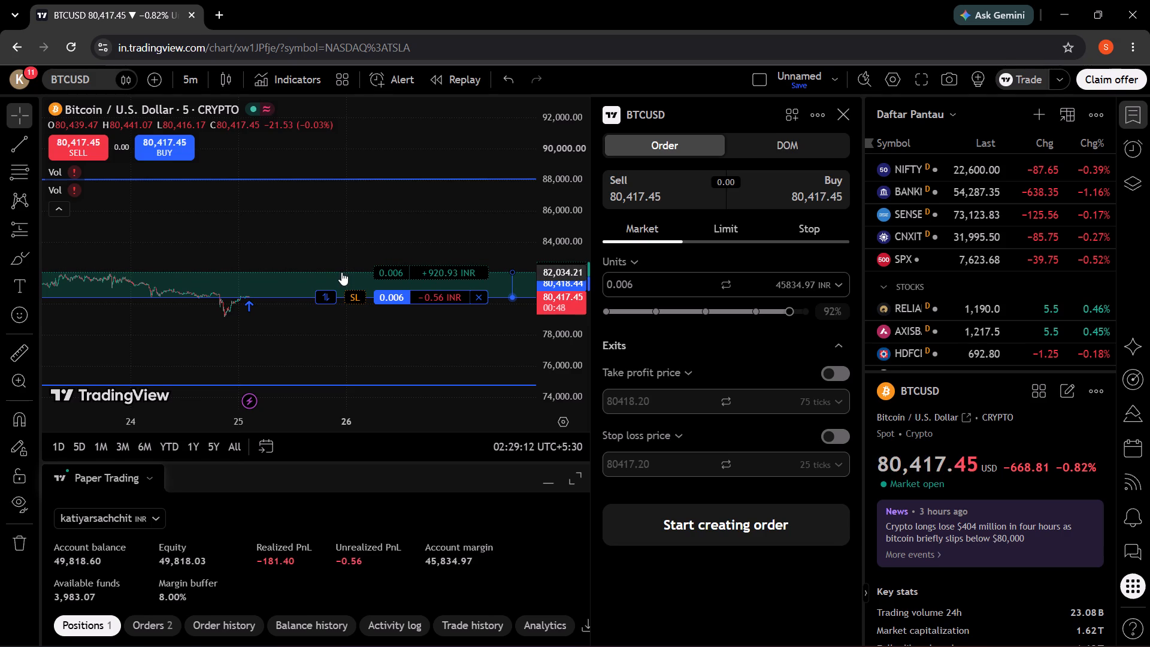
{"action": "left_click_drag", "start_coordinate": [341, 272], "coordinate": [341, 271]}
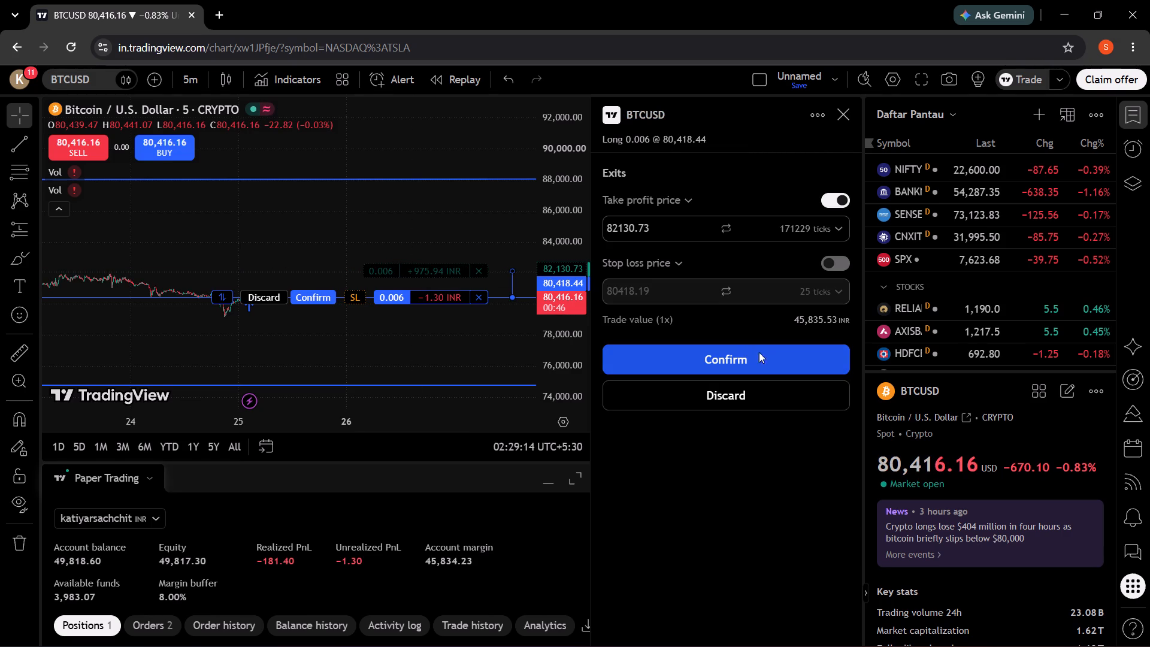
{"action": "left_click", "coordinate": [768, 354]}
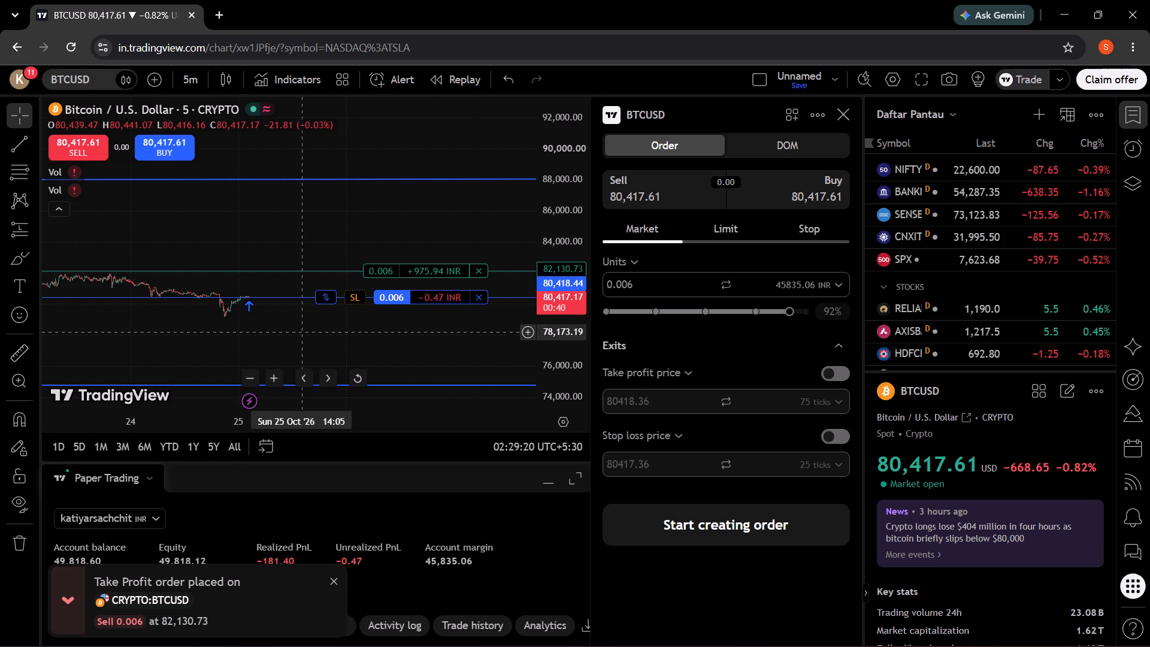
{"action": "left_click", "coordinate": [334, 579]}
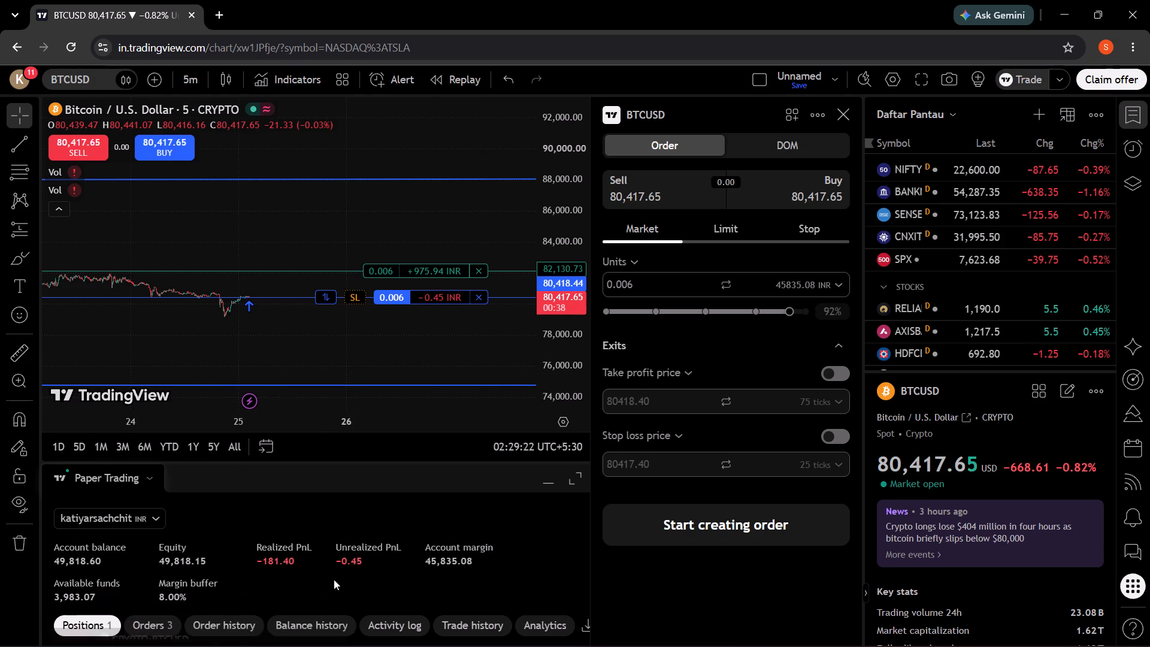
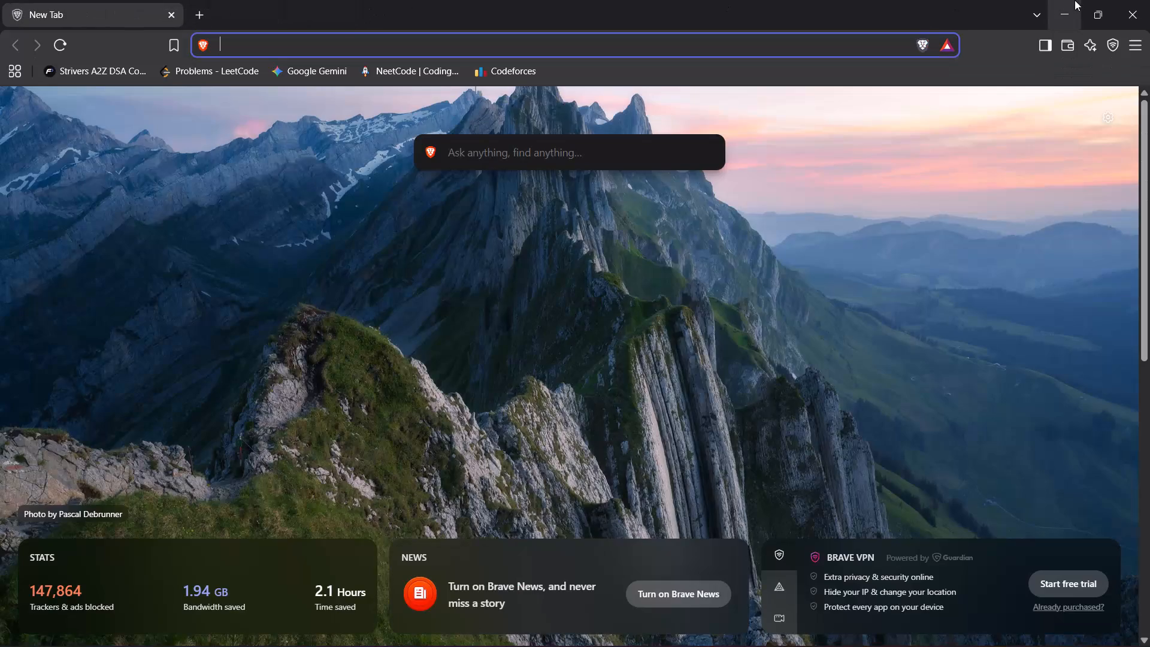
Leave Brave, switch to Chrome, and open the Bitcoin BTCUSD chart on the TradingView India site.
{"action": "left_click", "coordinate": [1149, 0]}
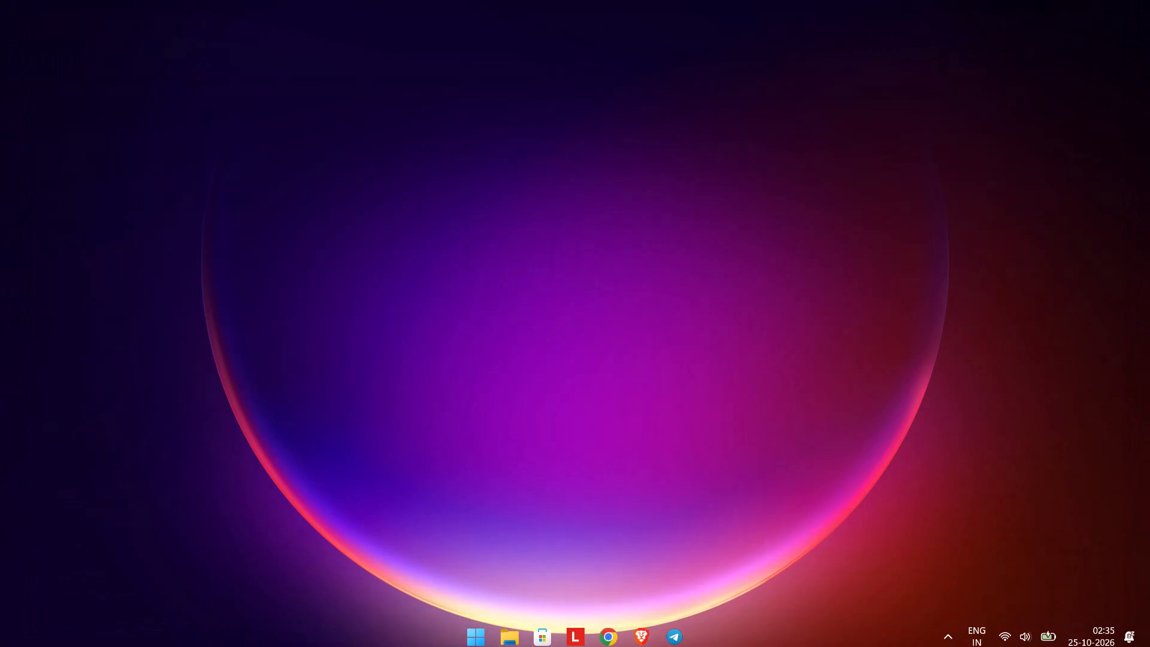
{"action": "left_click", "coordinate": [597, 619]}
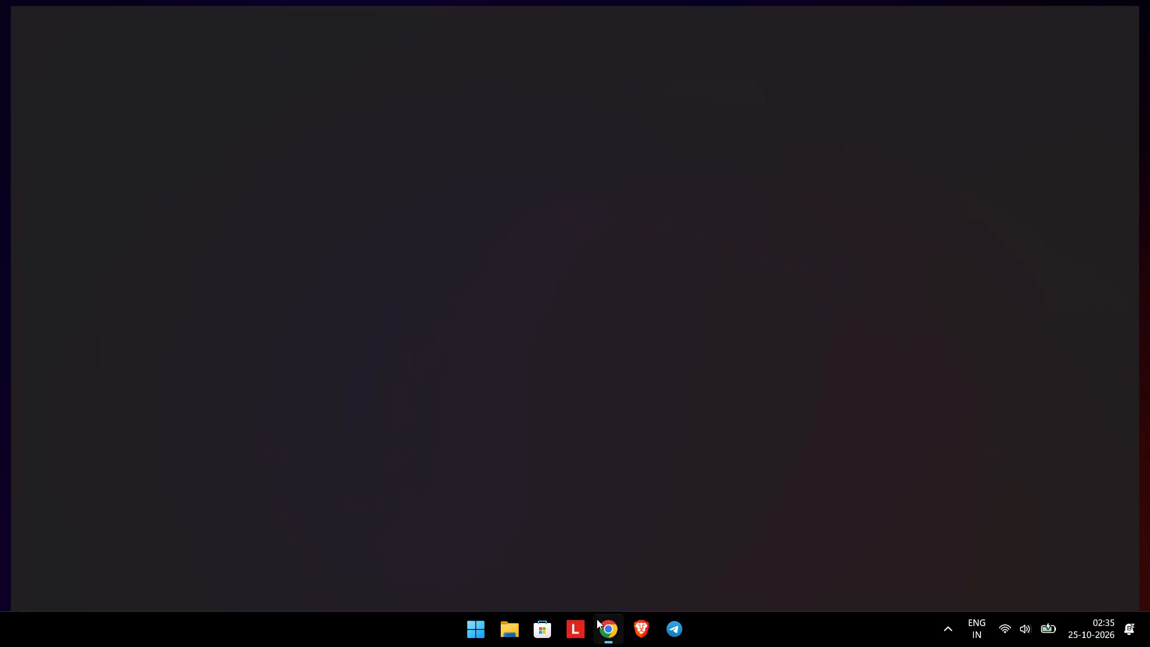
{"action": "type", "text": "tr"}
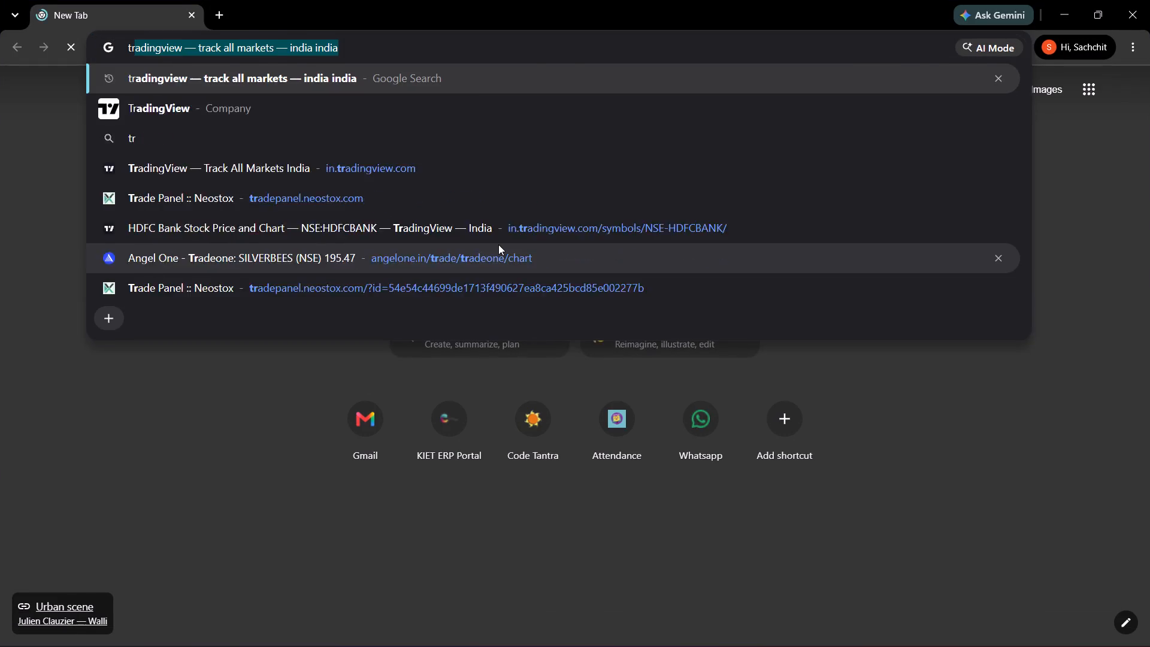
{"action": "key", "text": "Return"}
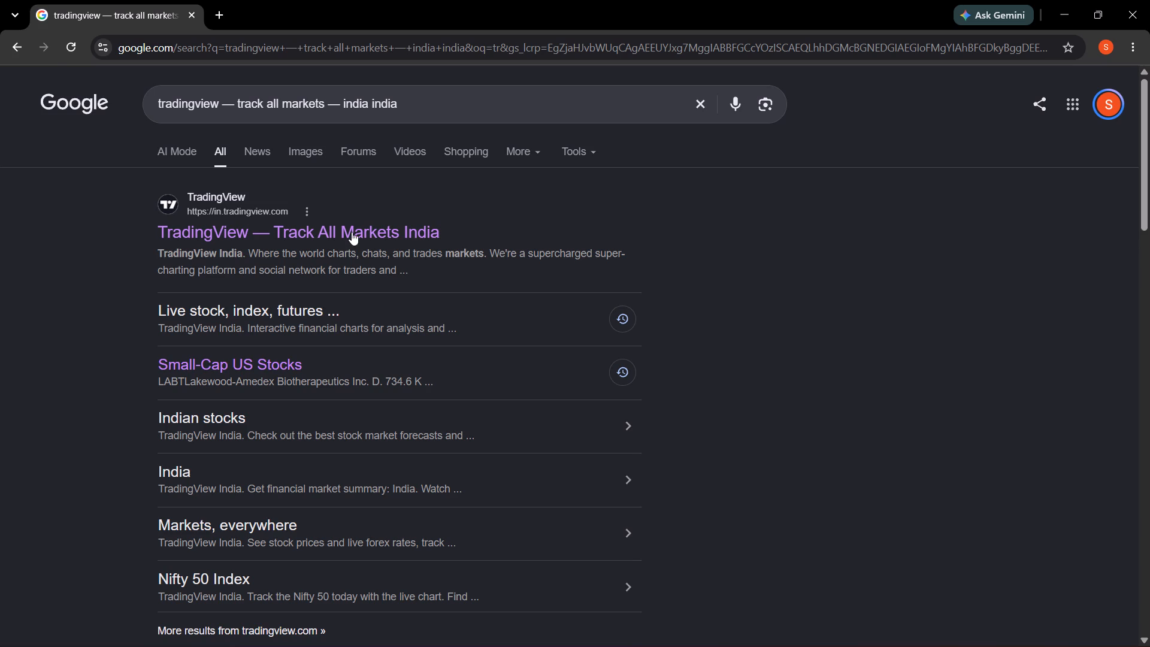
{"action": "left_click", "coordinate": [300, 224]}
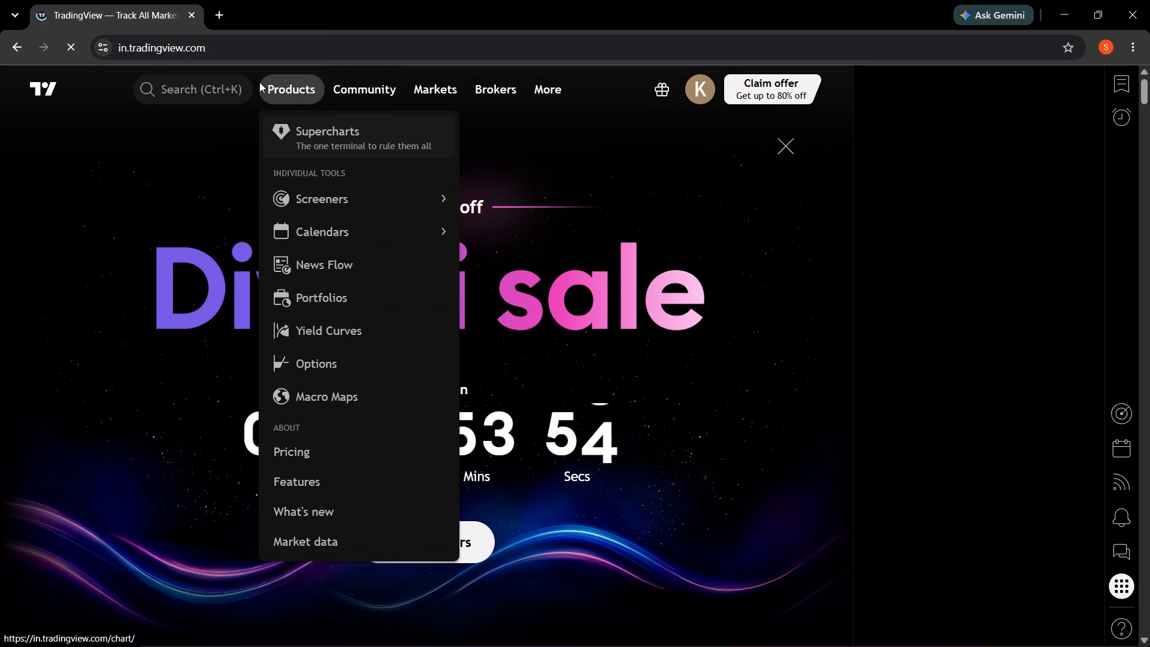
{"action": "left_click", "coordinate": [193, 87]}
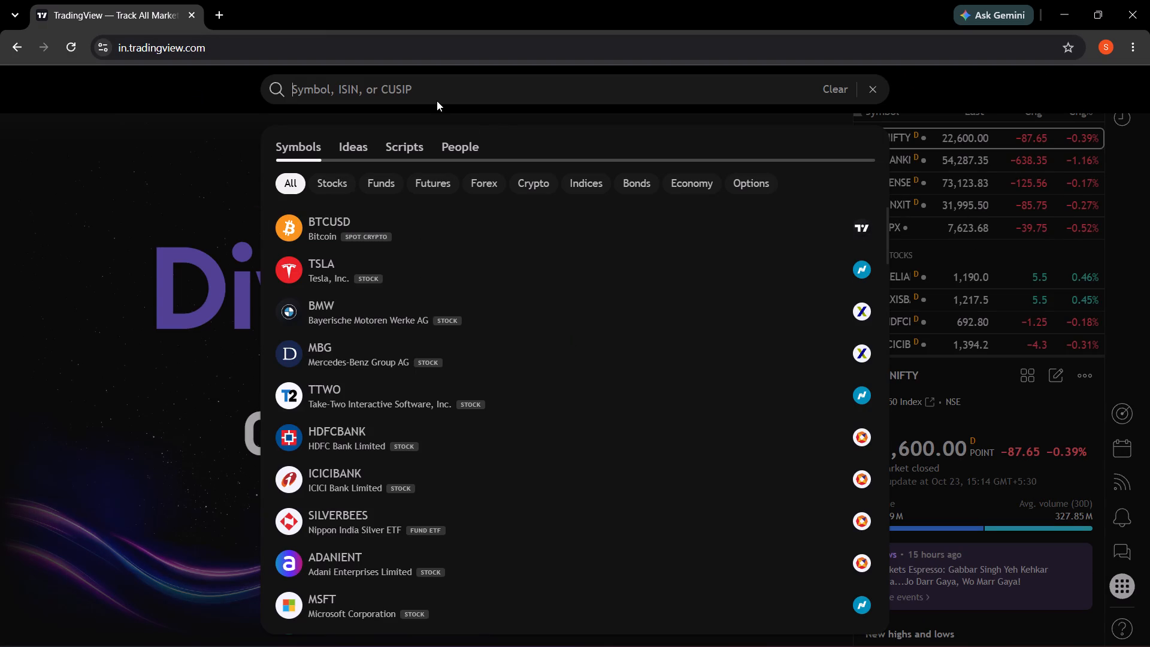
{"action": "left_click", "coordinate": [332, 219]}
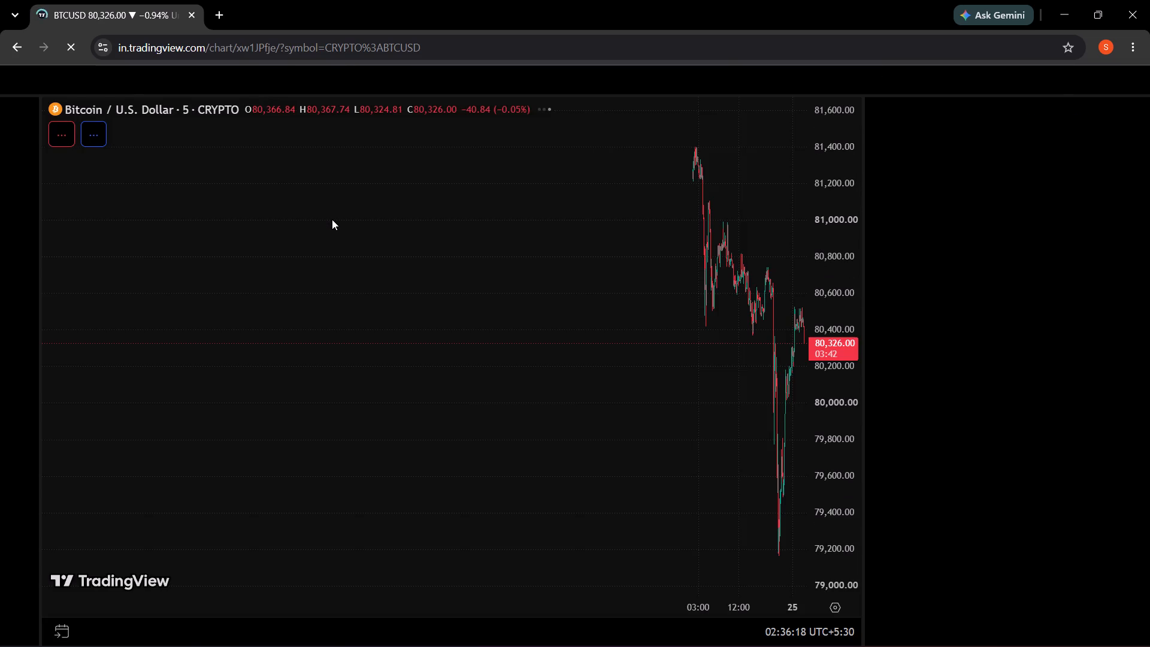
Compress the BTCUSD price scale, discard the draft market order, and examine the open long position against its take-profit level.
{"action": "left_click_drag", "start_coordinate": [845, 196], "coordinate": [857, 417]}
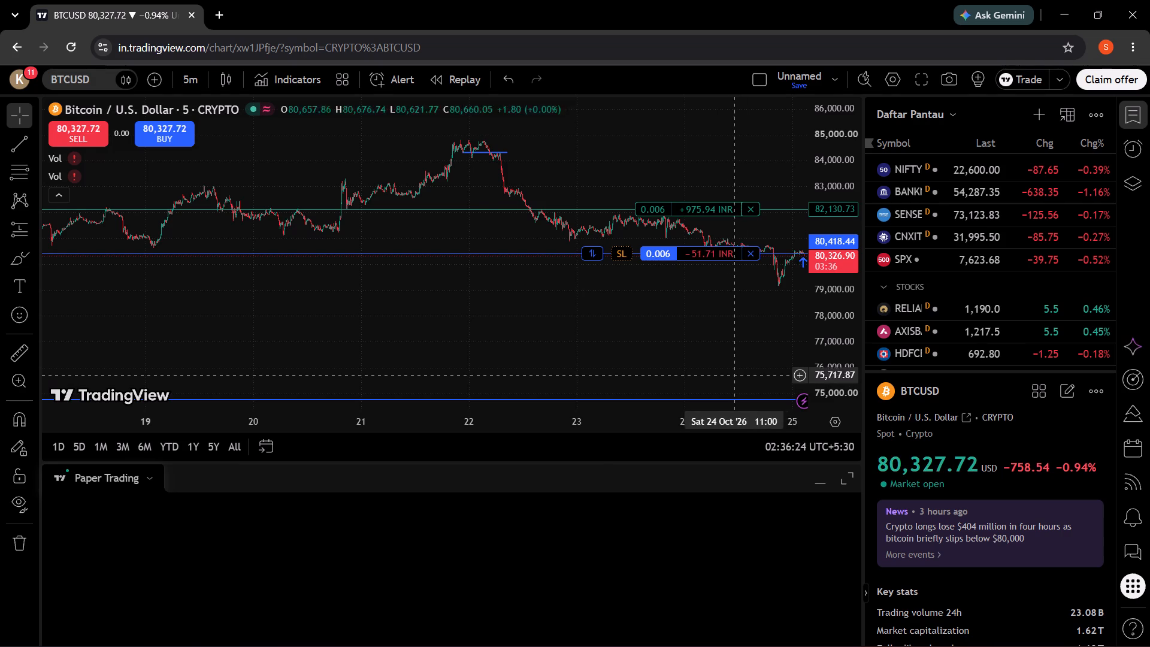
{"action": "left_click", "coordinate": [682, 348]}
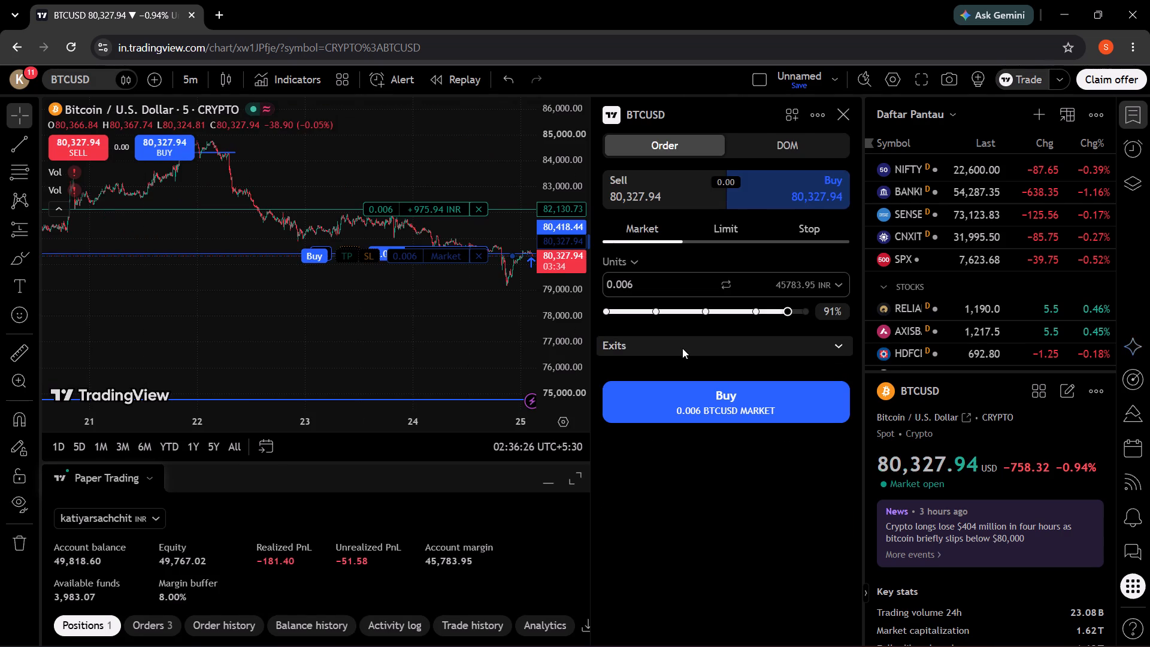
{"action": "left_click_drag", "start_coordinate": [485, 329], "coordinate": [359, 349]}
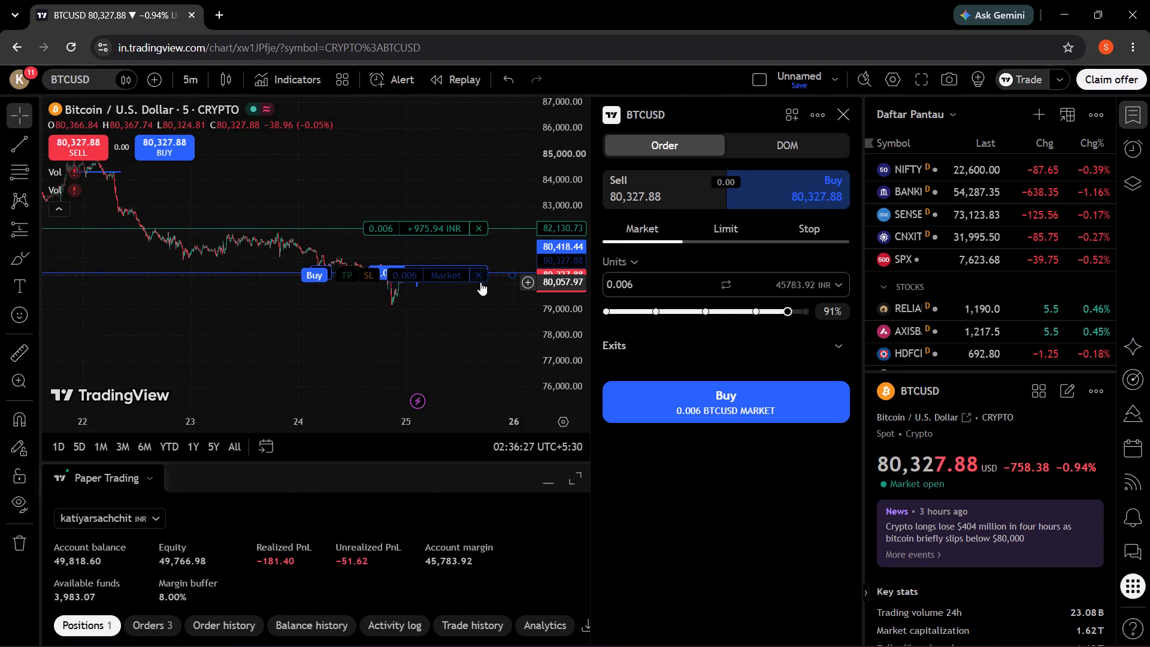
{"action": "left_click", "coordinate": [480, 280]}
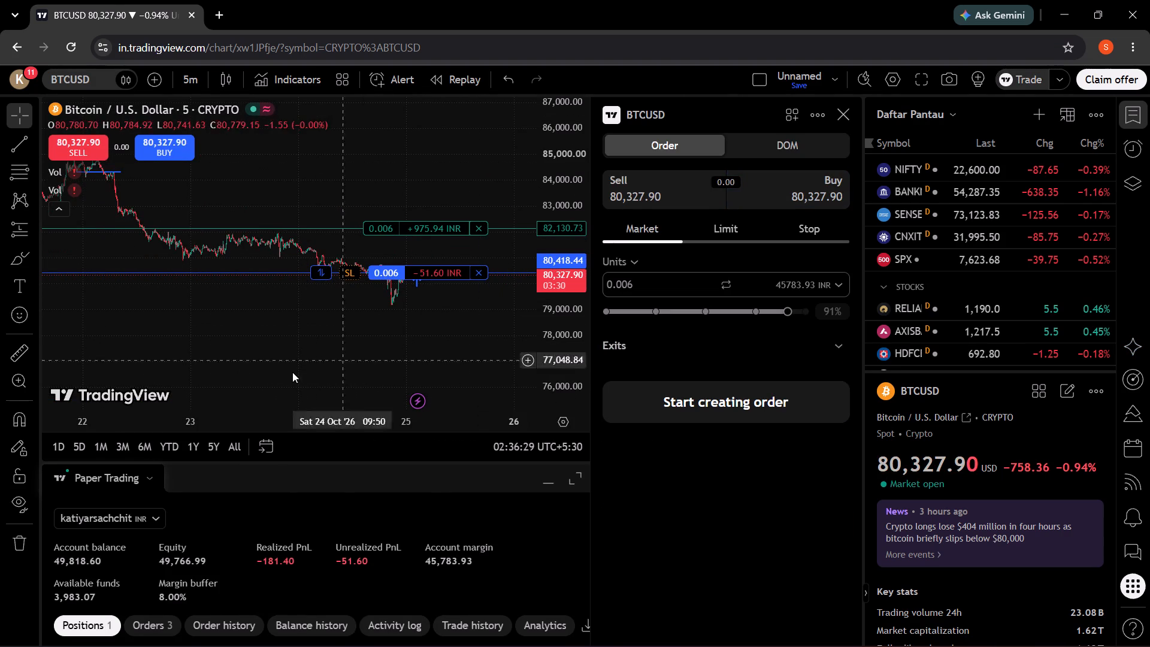
{"action": "left_click_drag", "start_coordinate": [400, 336], "coordinate": [272, 345]}
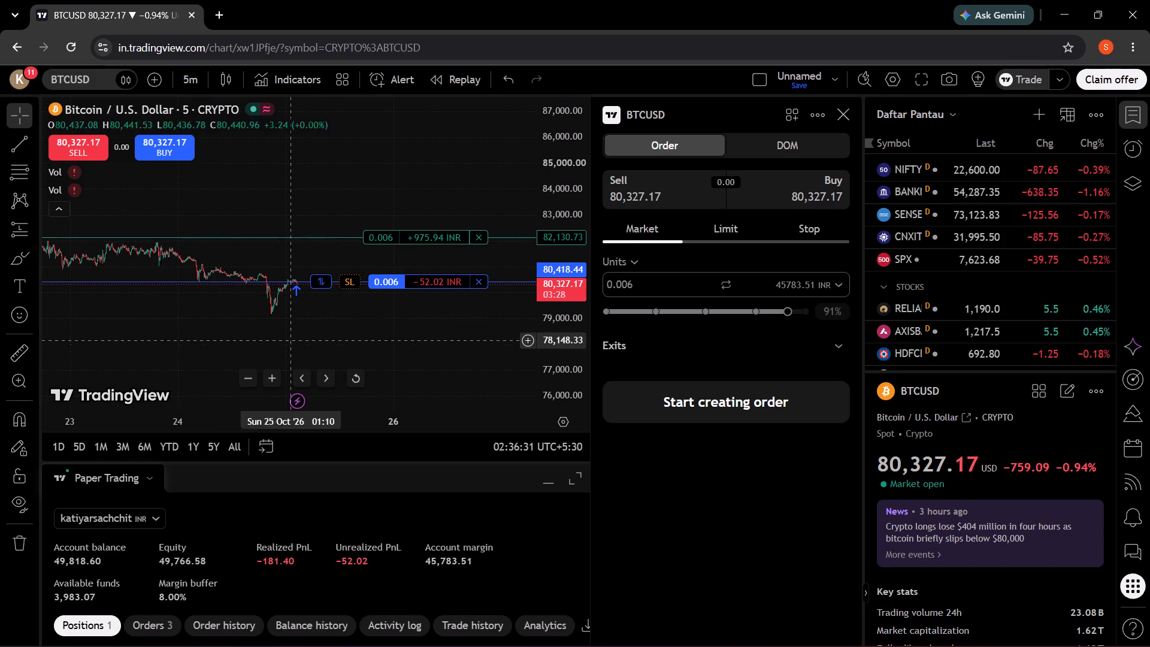
{"action": "left_click_drag", "start_coordinate": [411, 340], "coordinate": [397, 327]}
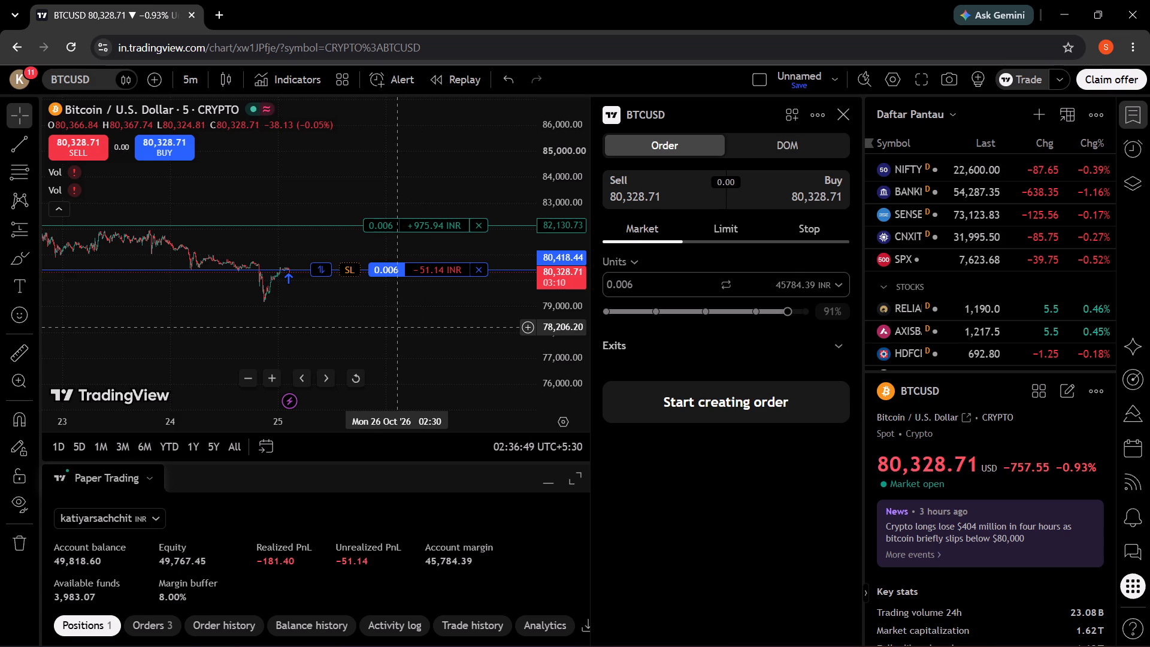
{"action": "left_click_drag", "start_coordinate": [339, 337], "coordinate": [300, 339]}
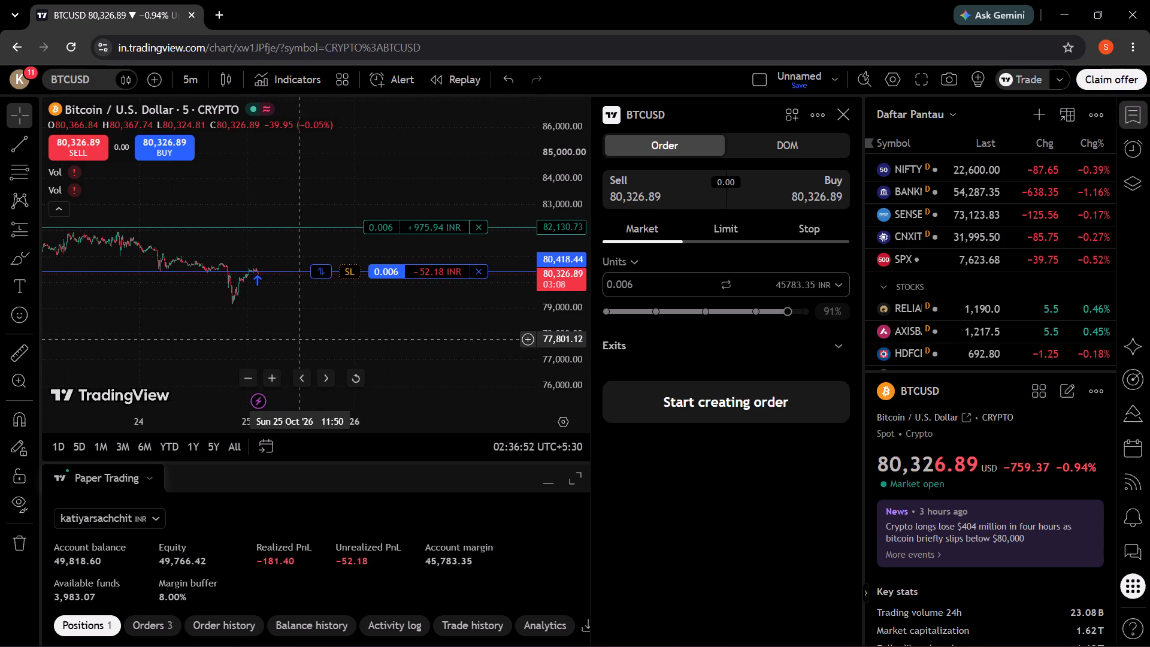
{"action": "left_click", "coordinate": [319, 332]}
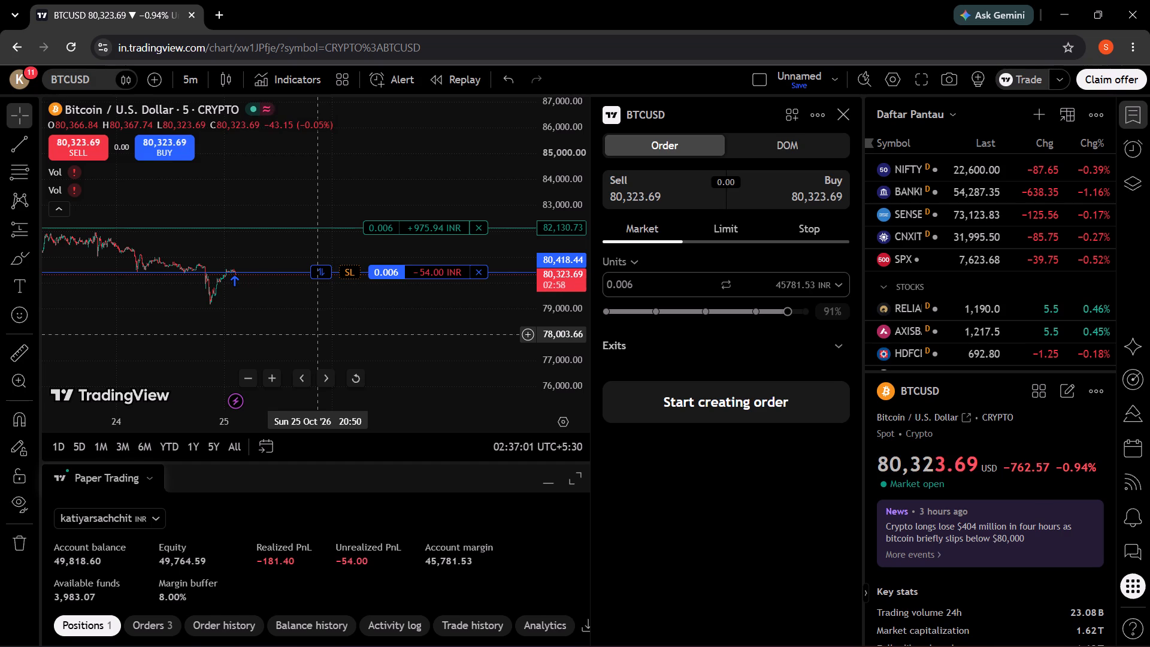
{"action": "left_click_drag", "start_coordinate": [347, 329], "coordinate": [347, 322]}
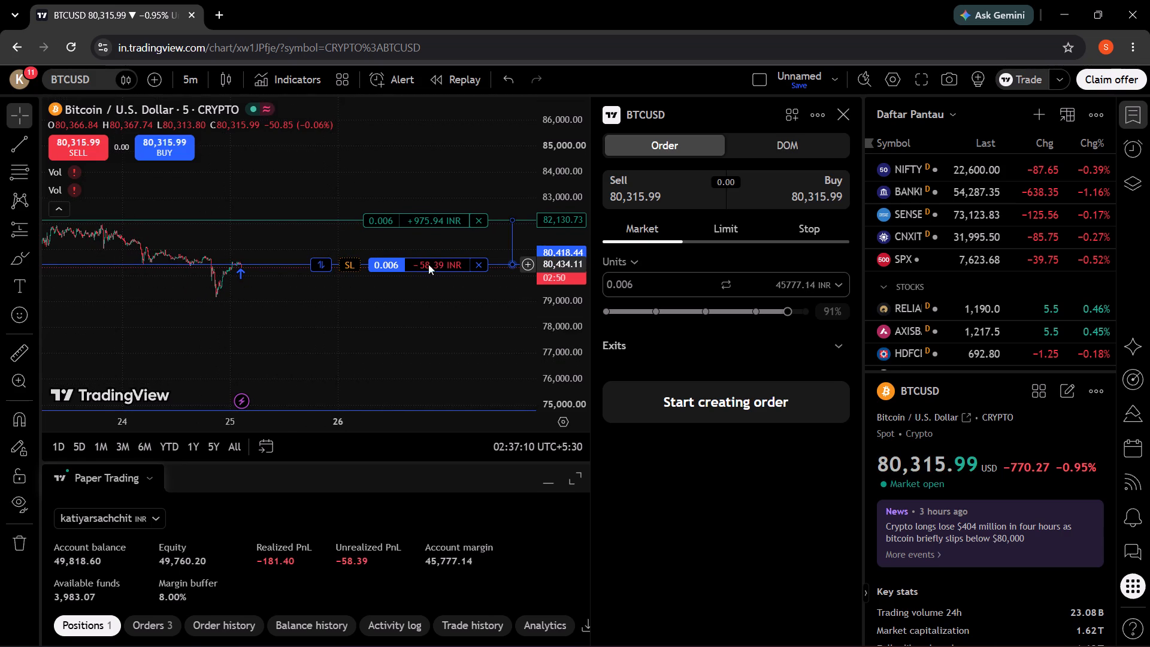
Close the open 0.006 BTCUSD paper-trading position at market, and dismiss the order execution notification and the CoinDCX advertisement.
{"action": "left_click", "coordinate": [477, 263]}
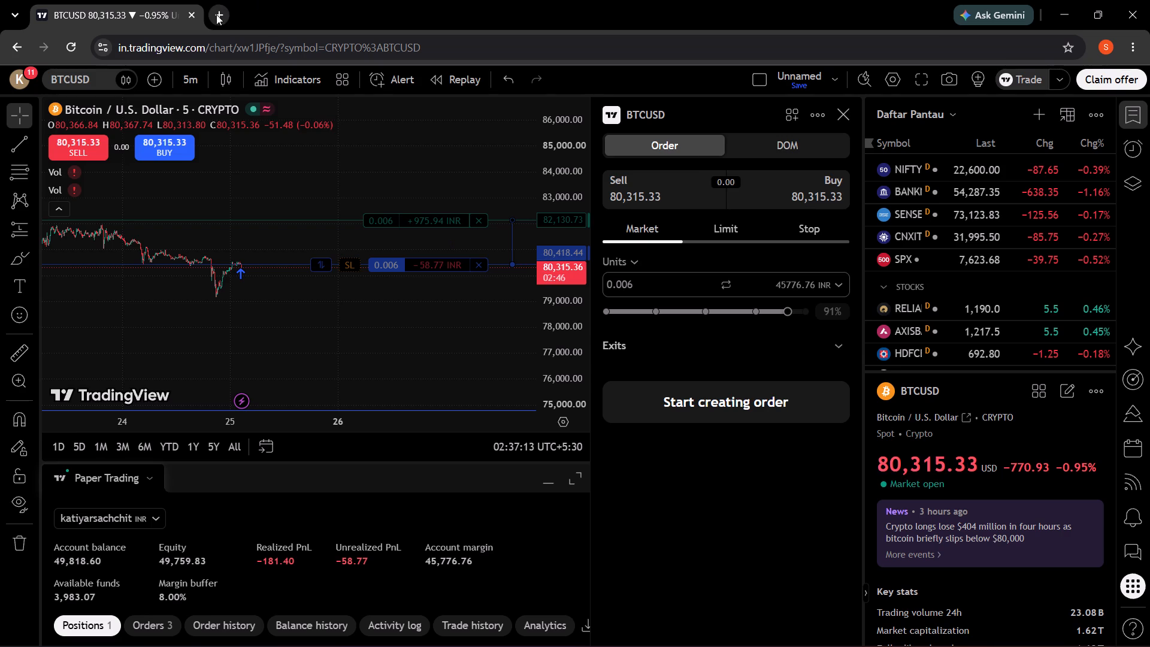
{"action": "left_click", "coordinate": [711, 417]}
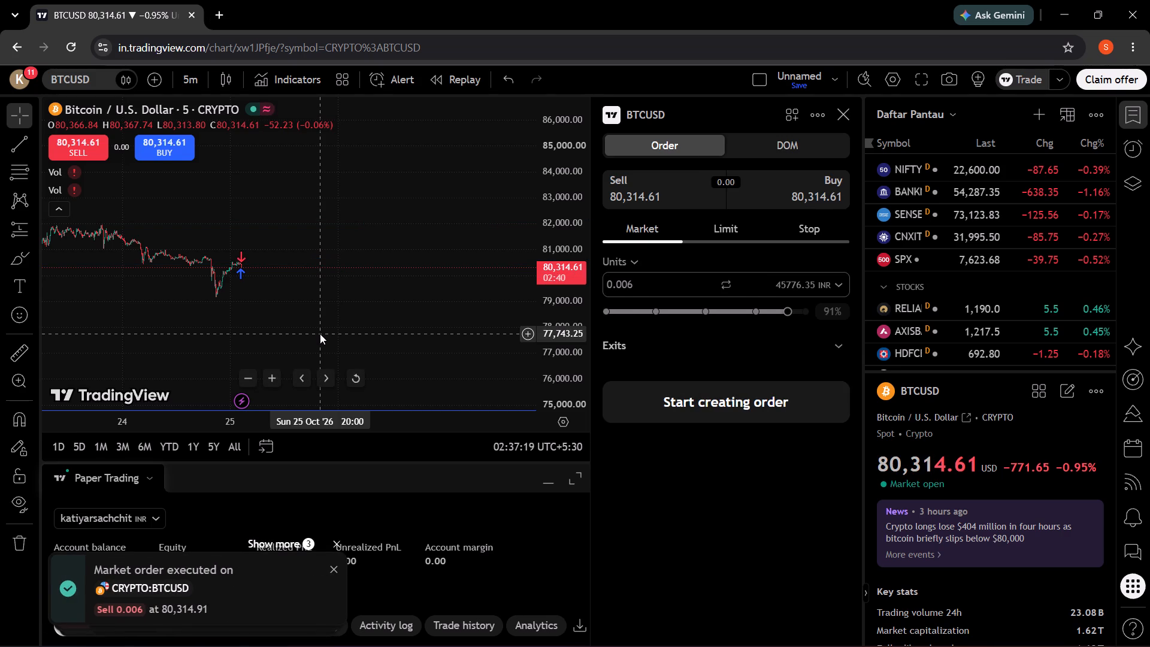
{"action": "left_click_drag", "start_coordinate": [302, 313], "coordinate": [385, 304]}
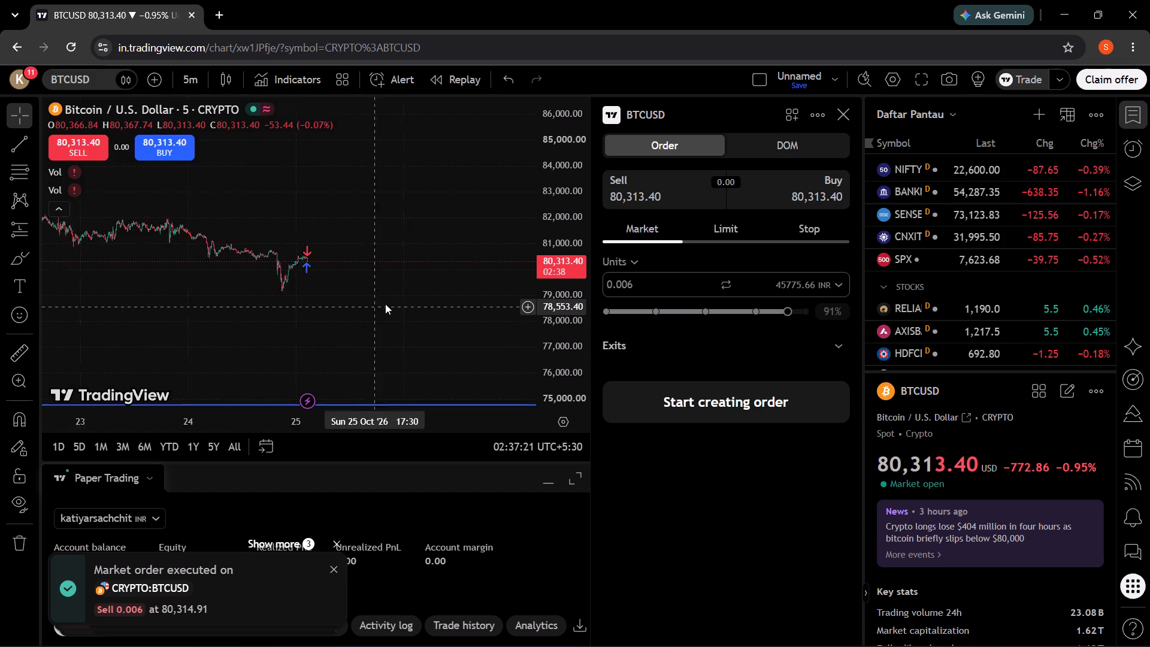
{"action": "left_click_drag", "start_coordinate": [385, 304], "coordinate": [319, 289]}
{"action": "left_click", "coordinate": [335, 567]}
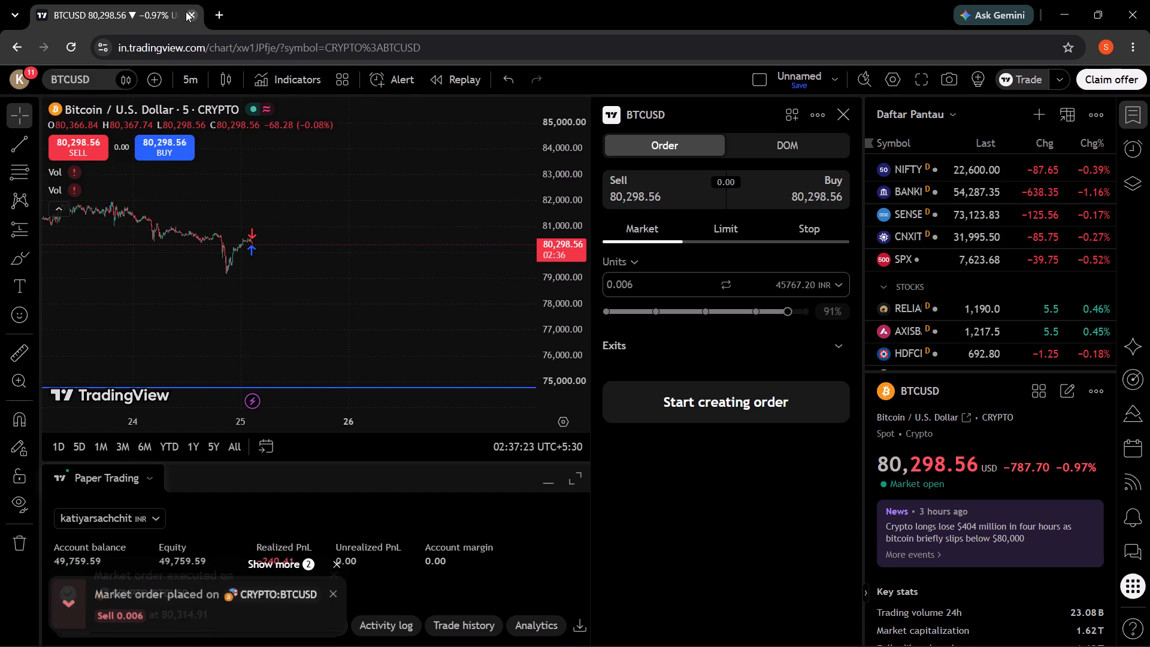
{"action": "left_click", "coordinate": [331, 597]}
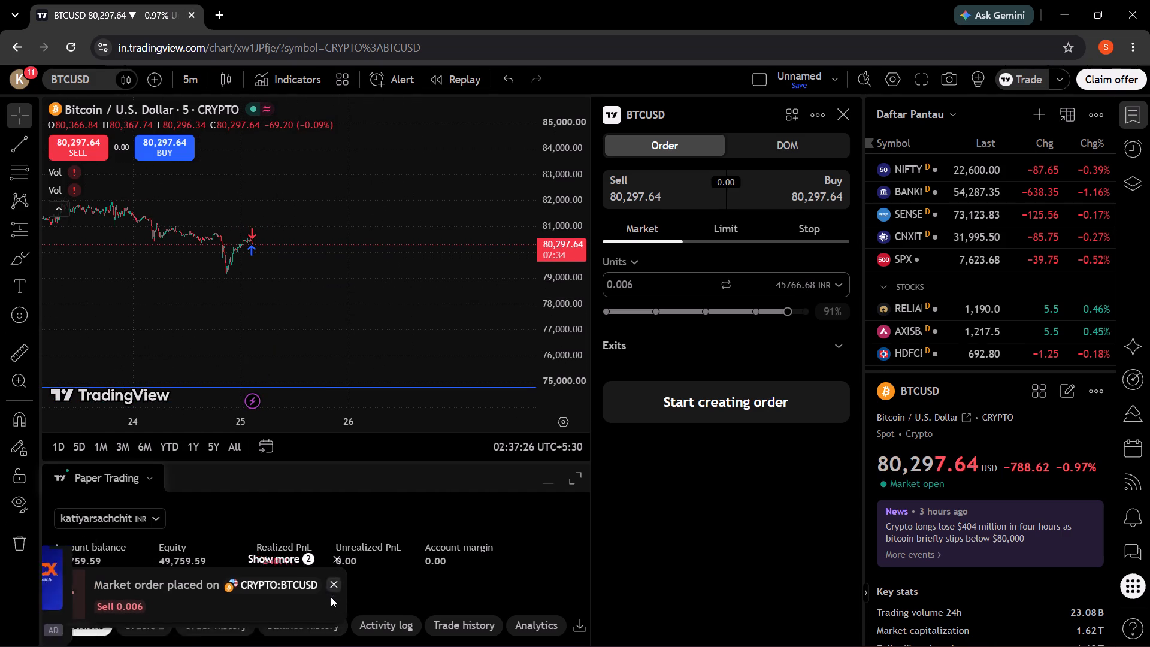
{"action": "left_click", "coordinate": [376, 531]}
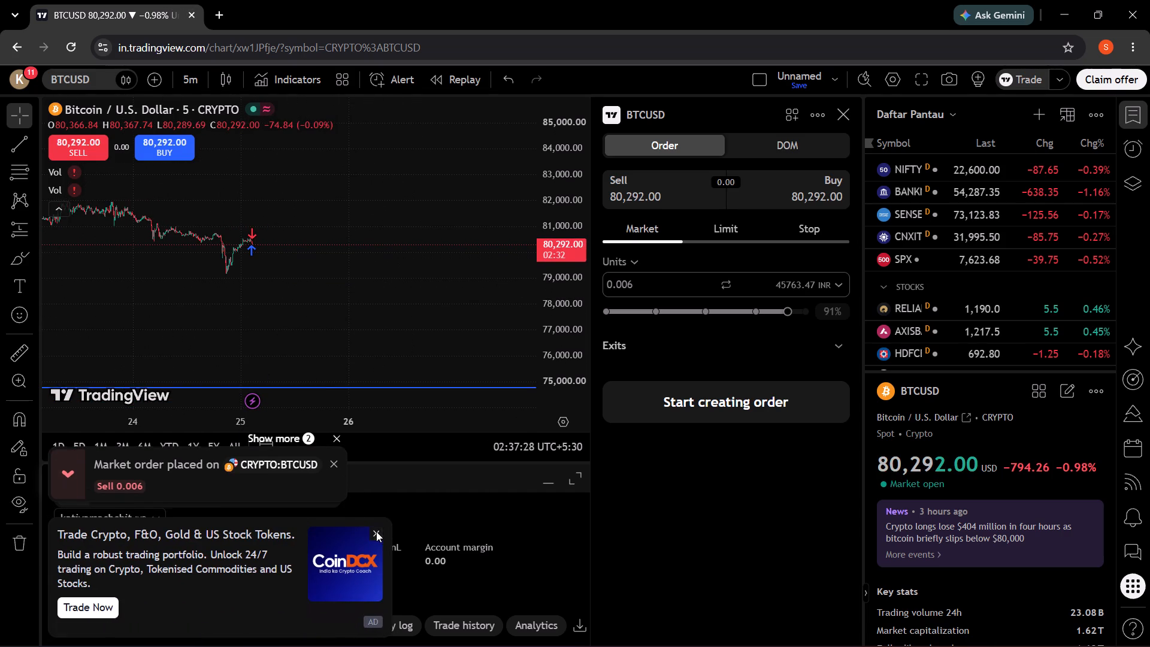
Switch the chart to the Ethereum / U.S. Dollar spot symbol ETHUSD and examine its 5-minute swings from 22 to 25 October.
{"action": "left_click", "coordinate": [105, 78]}
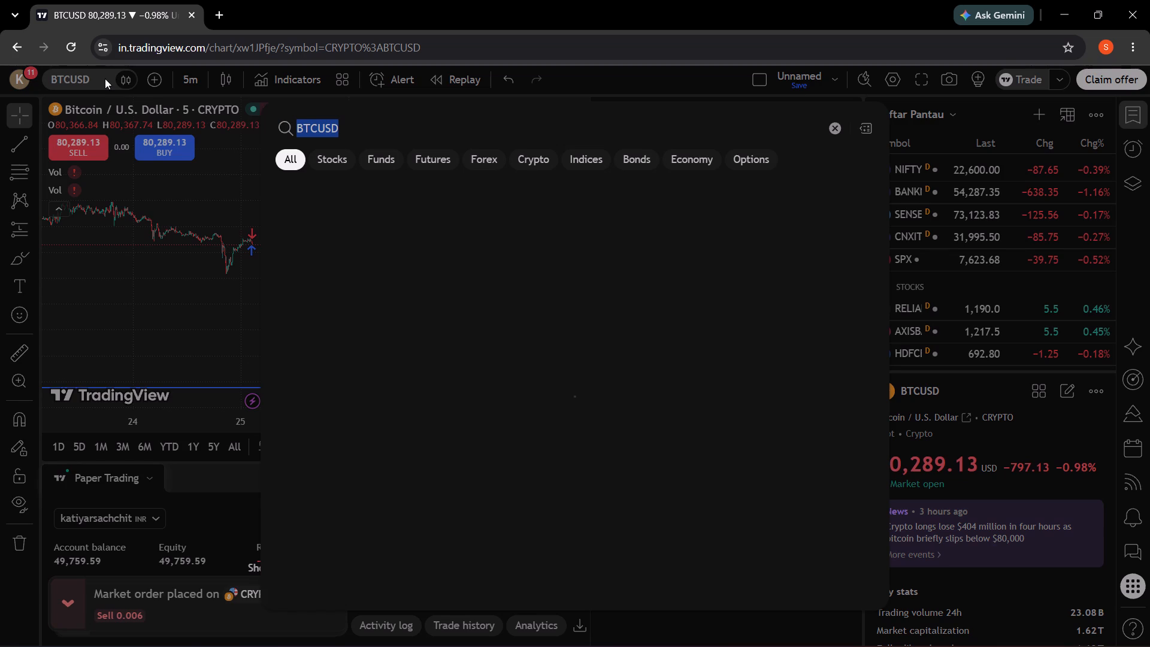
{"action": "type", "text": "eth"}
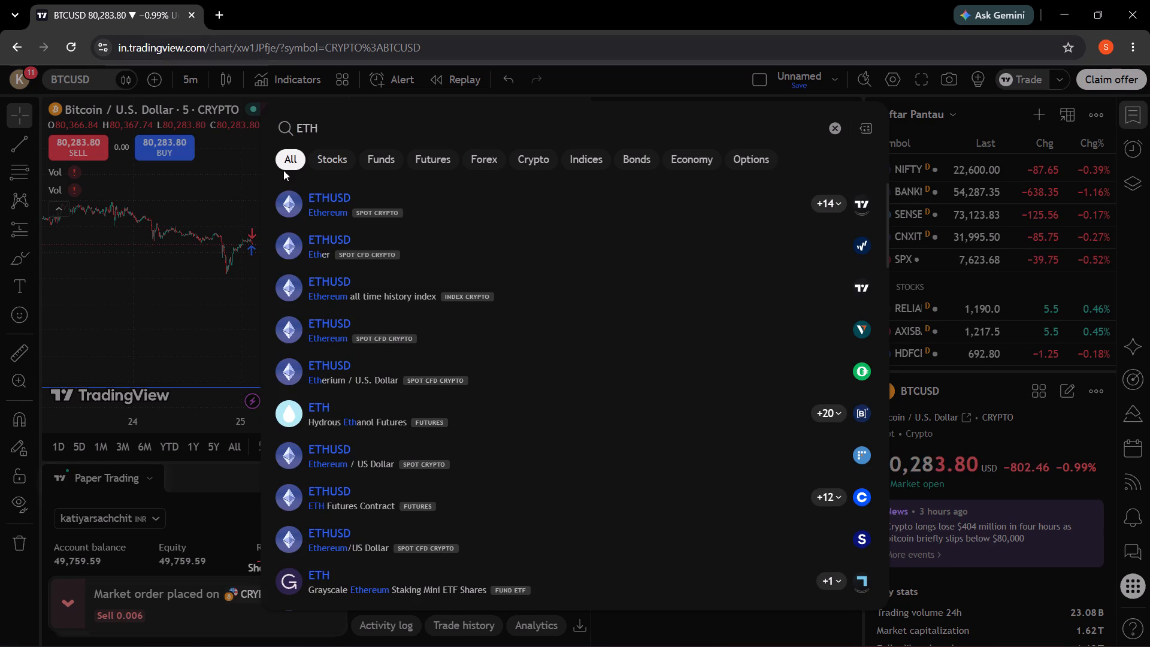
{"action": "left_click", "coordinate": [323, 189]}
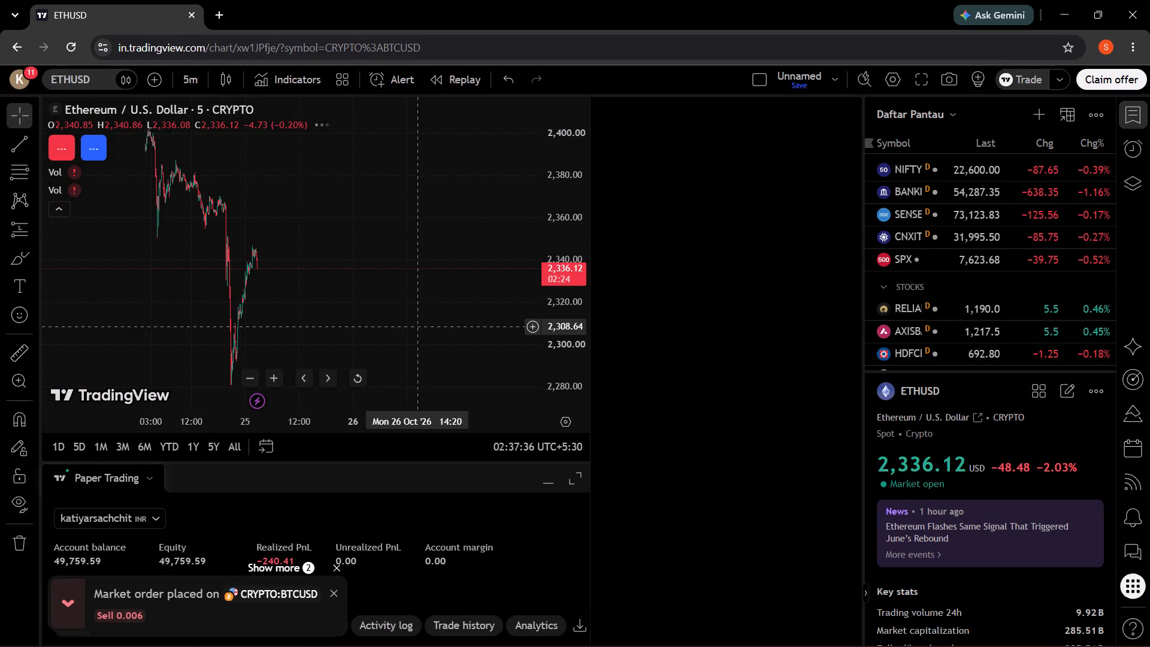
{"action": "left_click_drag", "start_coordinate": [567, 187], "coordinate": [591, 386]}
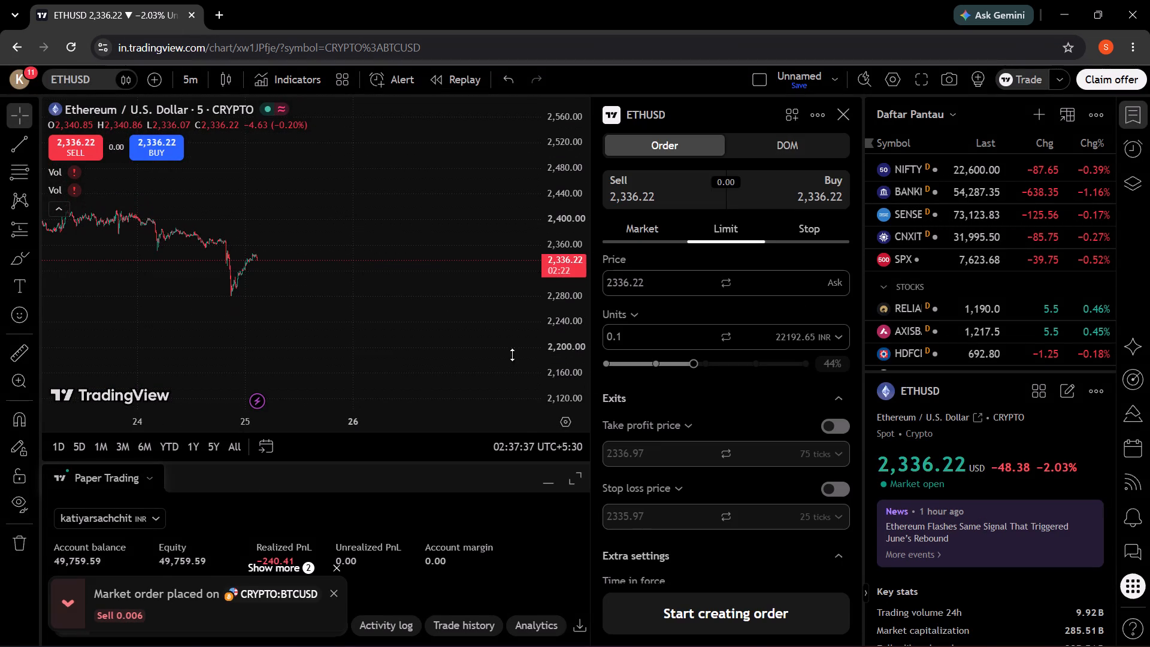
{"action": "left_click_drag", "start_coordinate": [320, 246], "coordinate": [541, 277]}
{"action": "left_click_drag", "start_coordinate": [274, 309], "coordinate": [372, 323]}
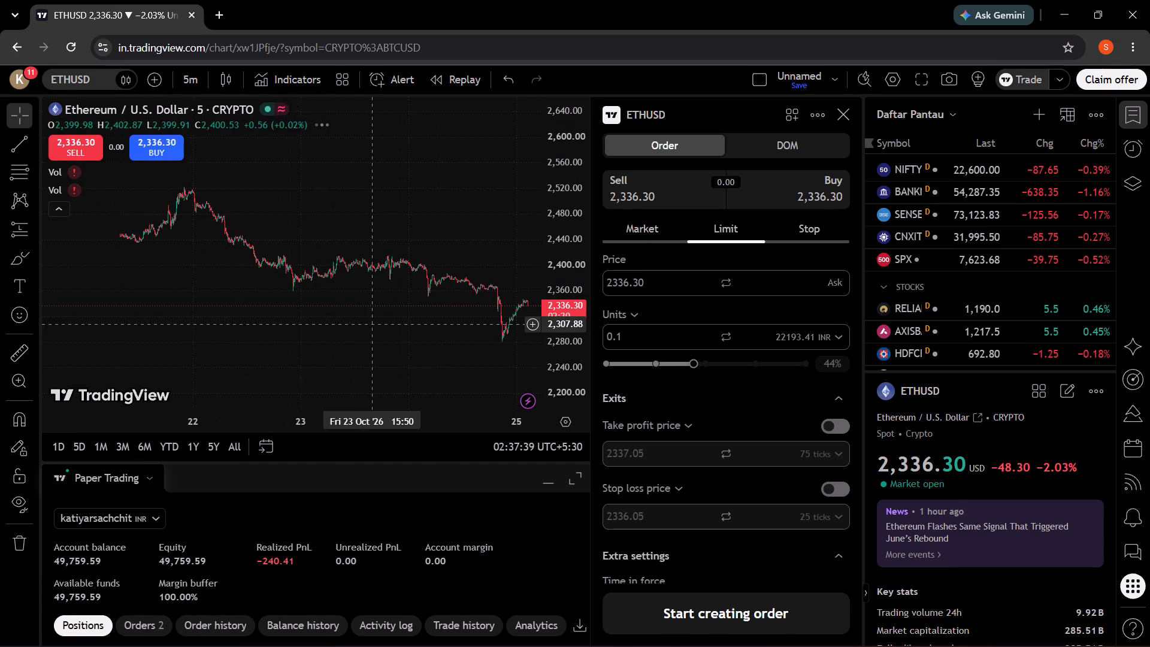
{"action": "left_click_drag", "start_coordinate": [410, 331], "coordinate": [286, 307]}
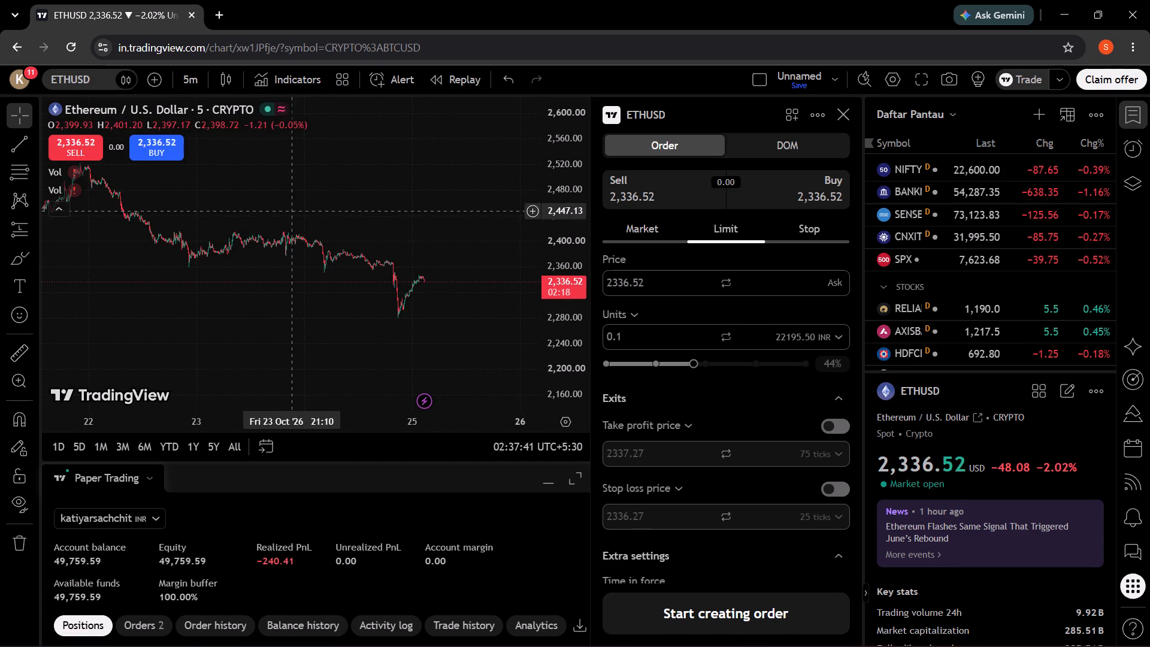
Close the TradingView chart tab, leaving the site without saving, and close Chrome.
{"action": "left_click", "coordinate": [213, 14]}
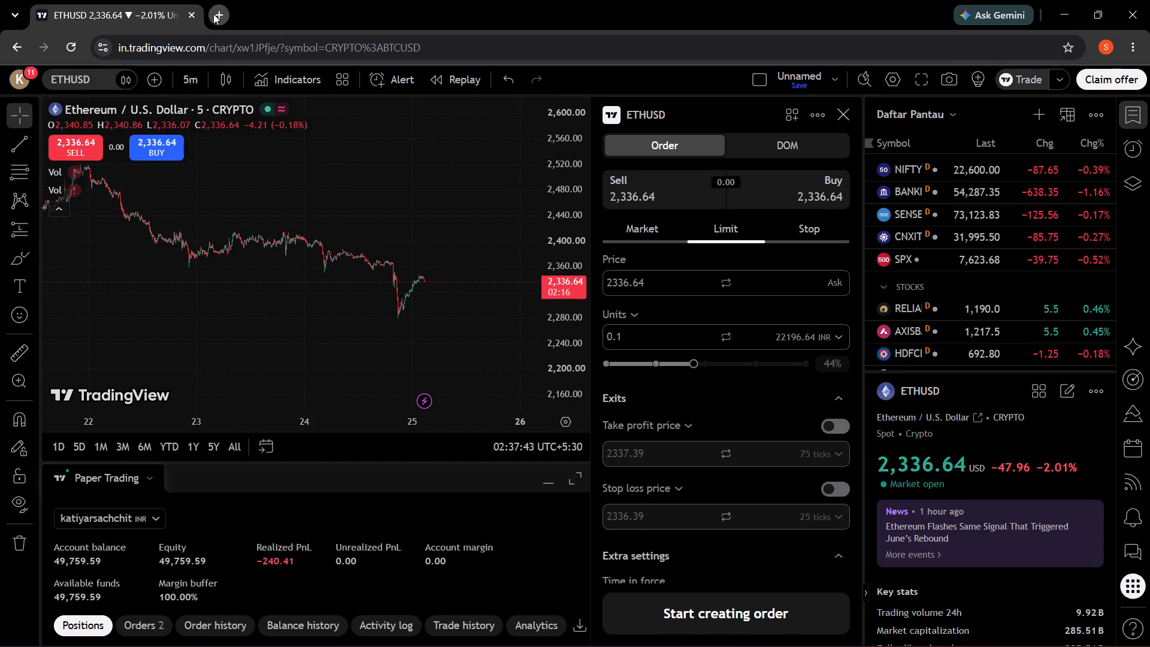
{"action": "left_click", "coordinate": [193, 13]}
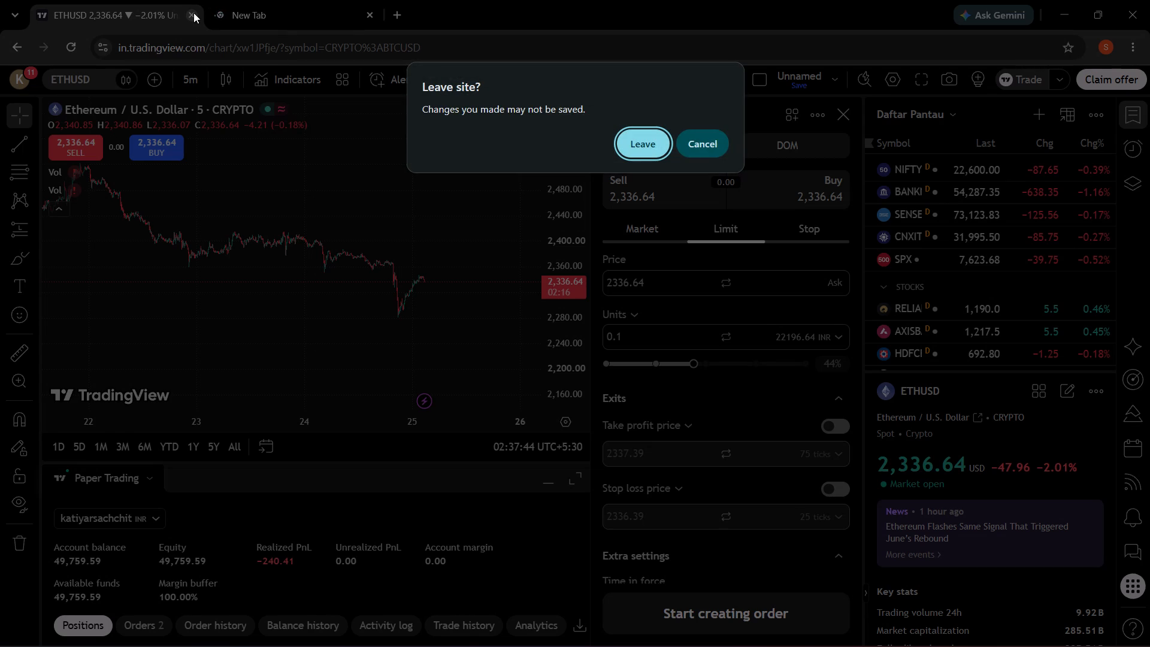
{"action": "left_click", "coordinate": [646, 140]}
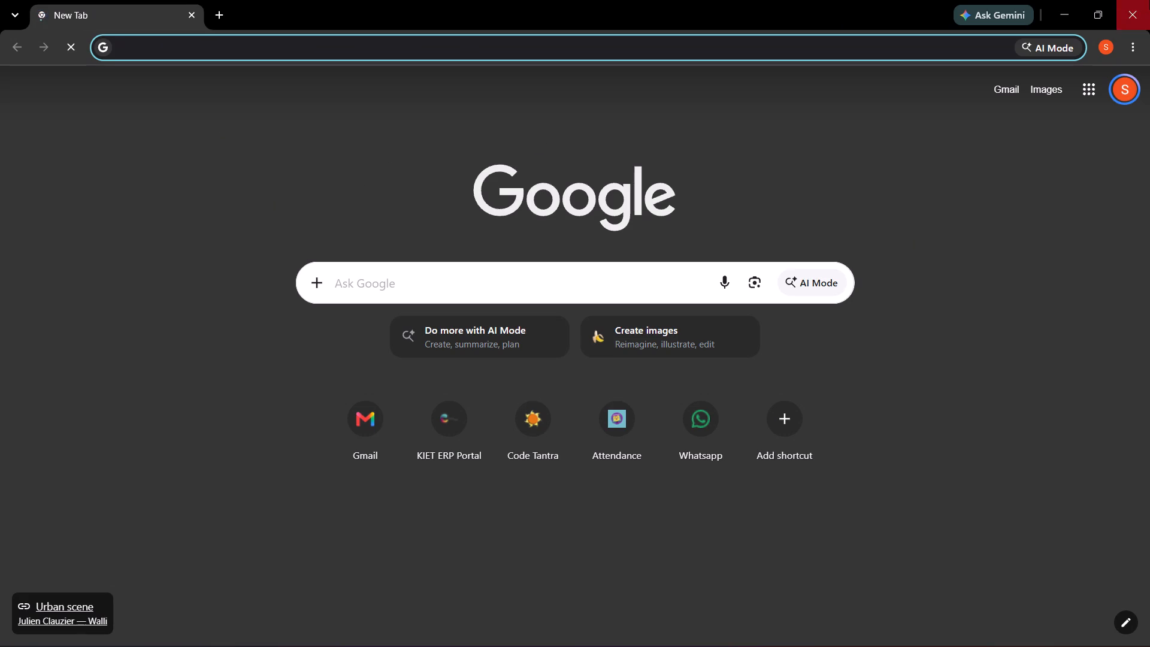
{"action": "left_click", "coordinate": [1149, 0]}
Switch to Brave and open the Reddit home page.
{"action": "left_click", "coordinate": [647, 631]}
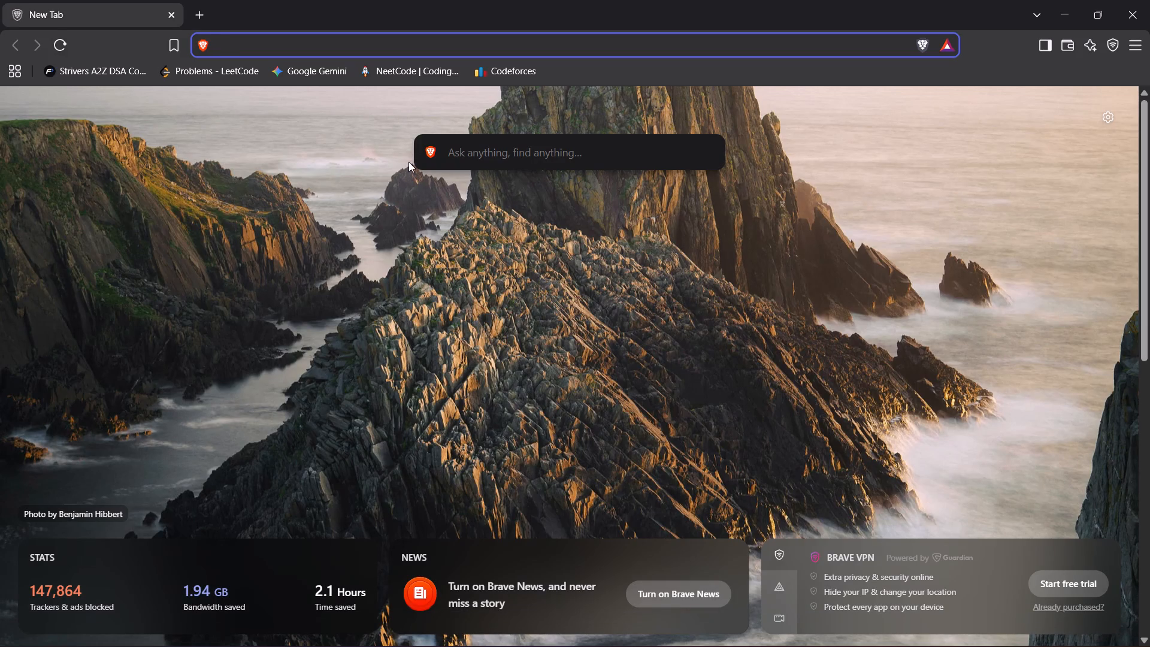
{"action": "type", "text": "redd"}
{"action": "key", "text": "Return"}
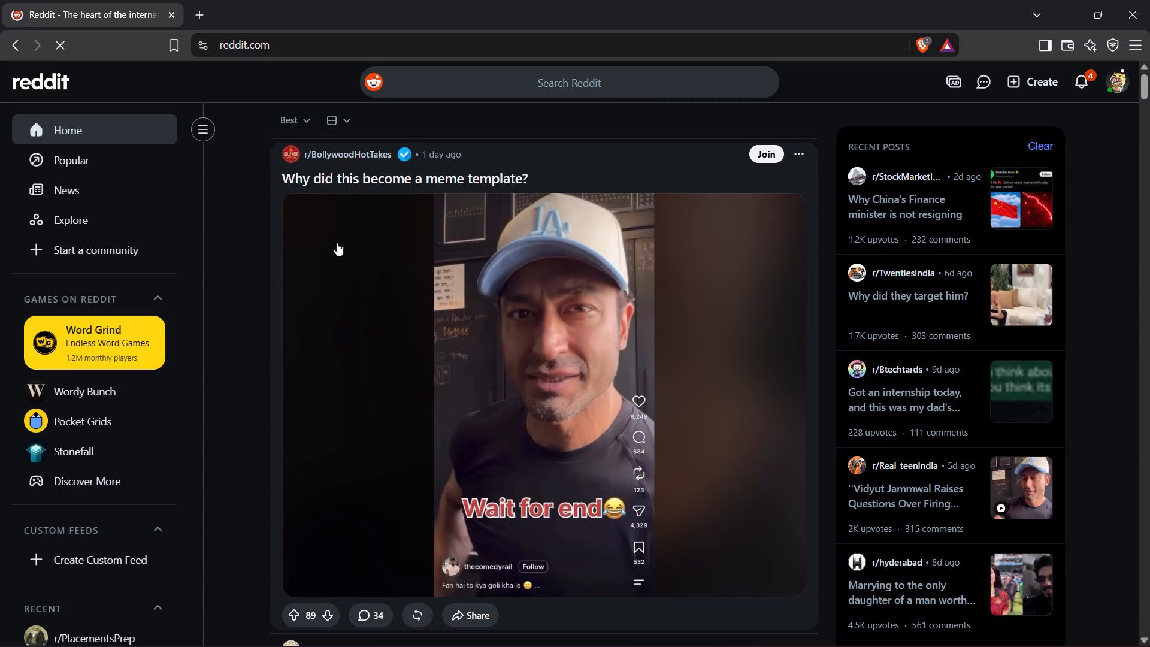
Browse the posts in the Reddit home feed, including the r/GATEtard post about placements, and close Brave.
{"action": "left_click", "coordinate": [240, 362]}
{"action": "left_click", "coordinate": [246, 394]}
{"action": "left_click_drag", "start_coordinate": [246, 394], "coordinate": [244, 386]}
{"action": "left_click", "coordinate": [244, 386]}
{"action": "scroll", "coordinate": [244, 386], "scroll_direction": "down", "scroll_amount": 5}
{"action": "scroll", "coordinate": [244, 386], "scroll_direction": "up", "scroll_amount": 9}
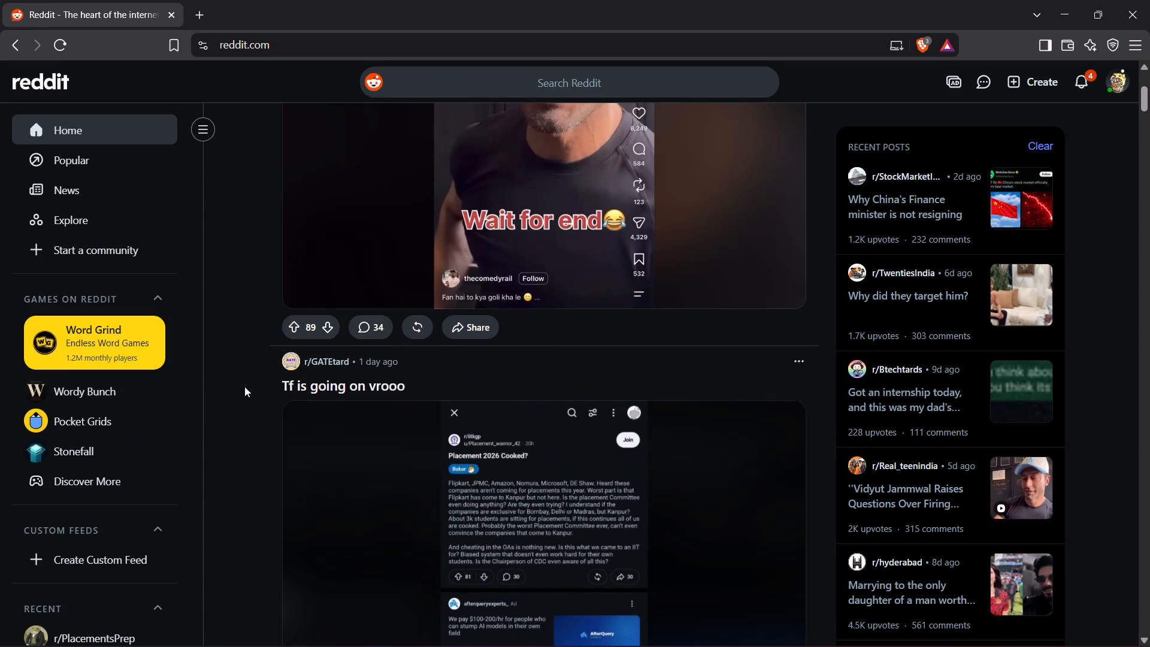
{"action": "scroll", "coordinate": [244, 386], "scroll_direction": "down", "scroll_amount": 7}
{"action": "scroll", "coordinate": [244, 386], "scroll_direction": "up", "scroll_amount": 3}
{"action": "scroll", "coordinate": [244, 386], "scroll_direction": "down", "scroll_amount": 1}
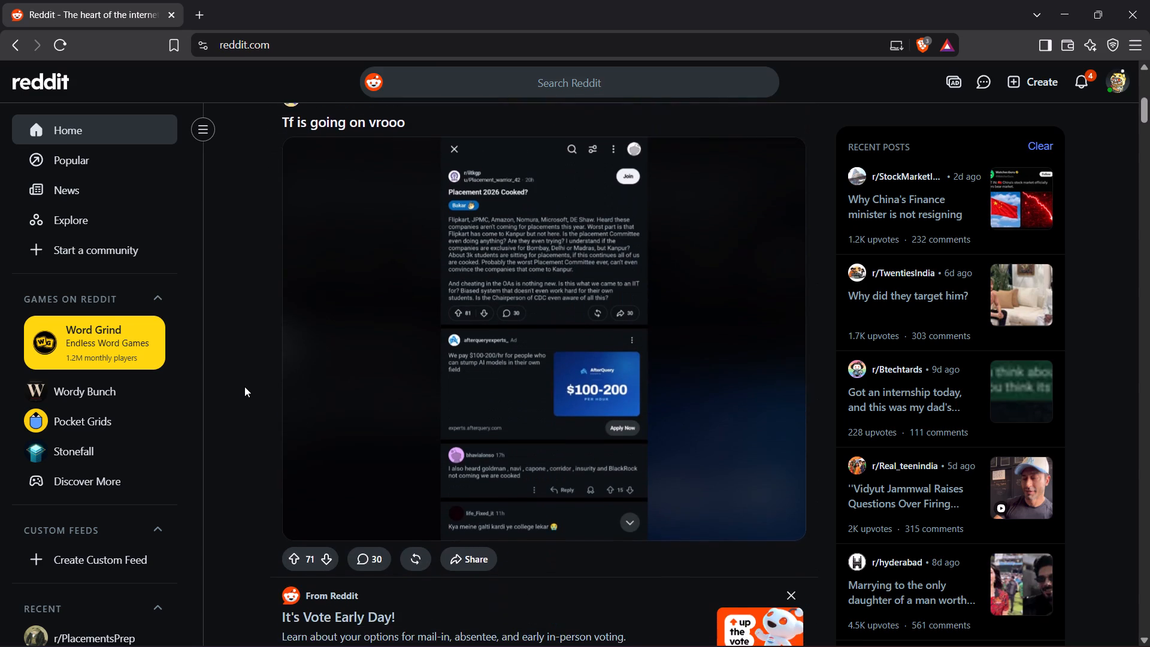
{"action": "scroll", "coordinate": [244, 386], "scroll_direction": "up", "scroll_amount": 1}
{"action": "scroll", "coordinate": [244, 386], "scroll_direction": "down", "scroll_amount": 2}
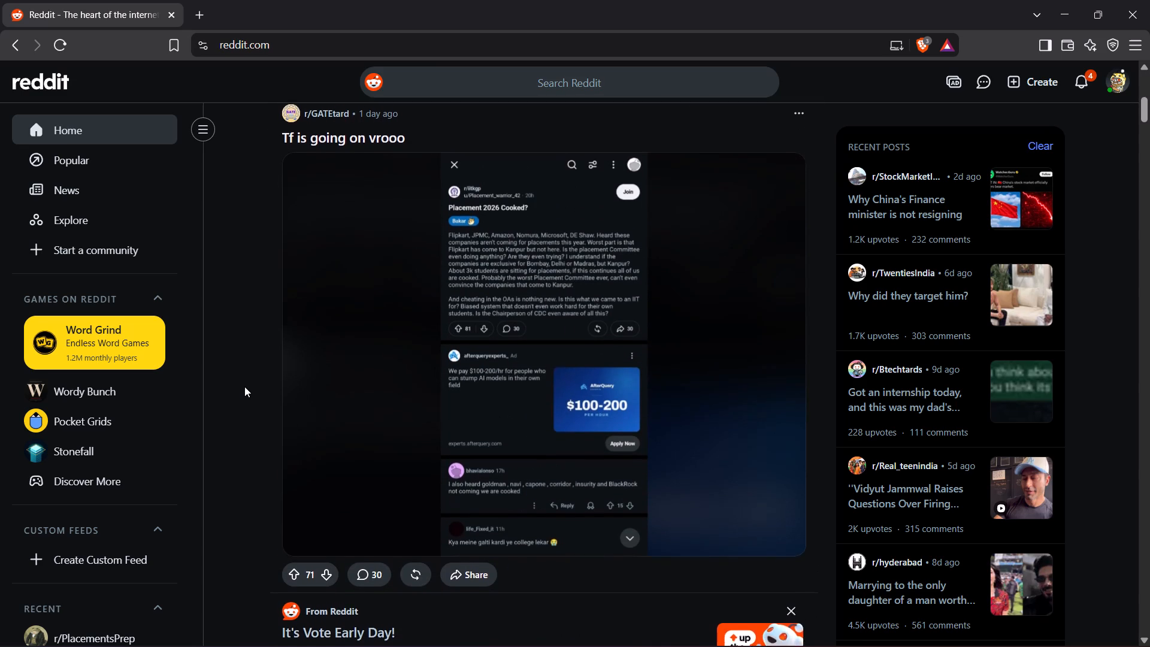
{"action": "scroll", "coordinate": [244, 386], "scroll_direction": "down", "scroll_amount": 4}
{"action": "scroll", "coordinate": [244, 386], "scroll_direction": "up", "scroll_amount": 2}
{"action": "left_click", "coordinate": [1149, 0]}
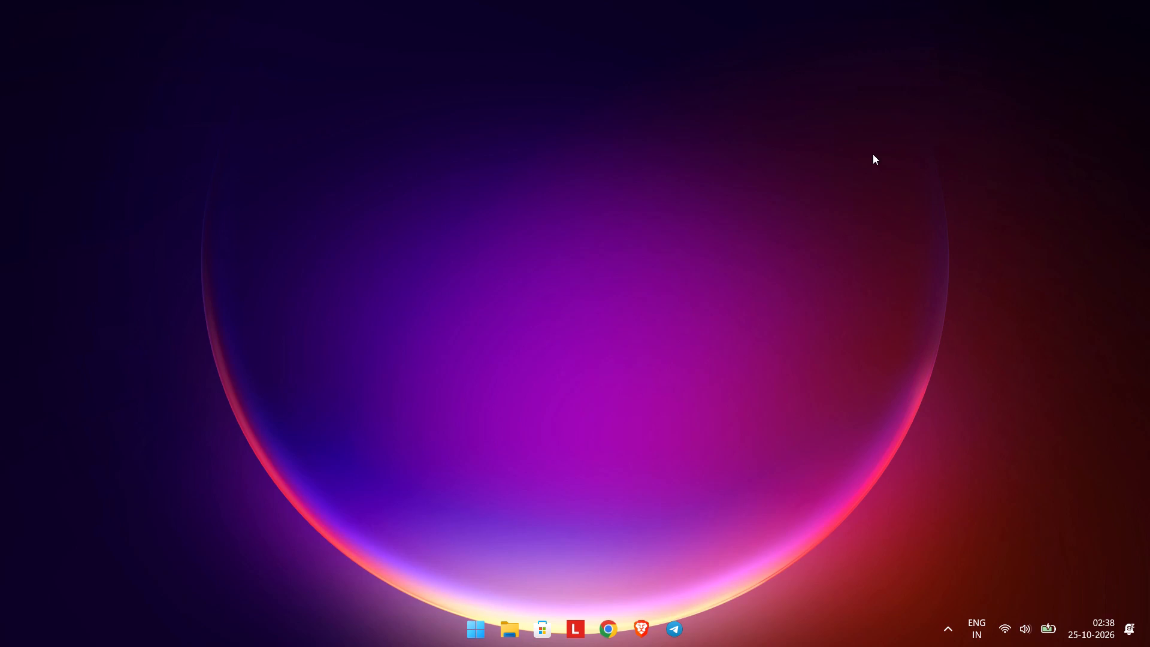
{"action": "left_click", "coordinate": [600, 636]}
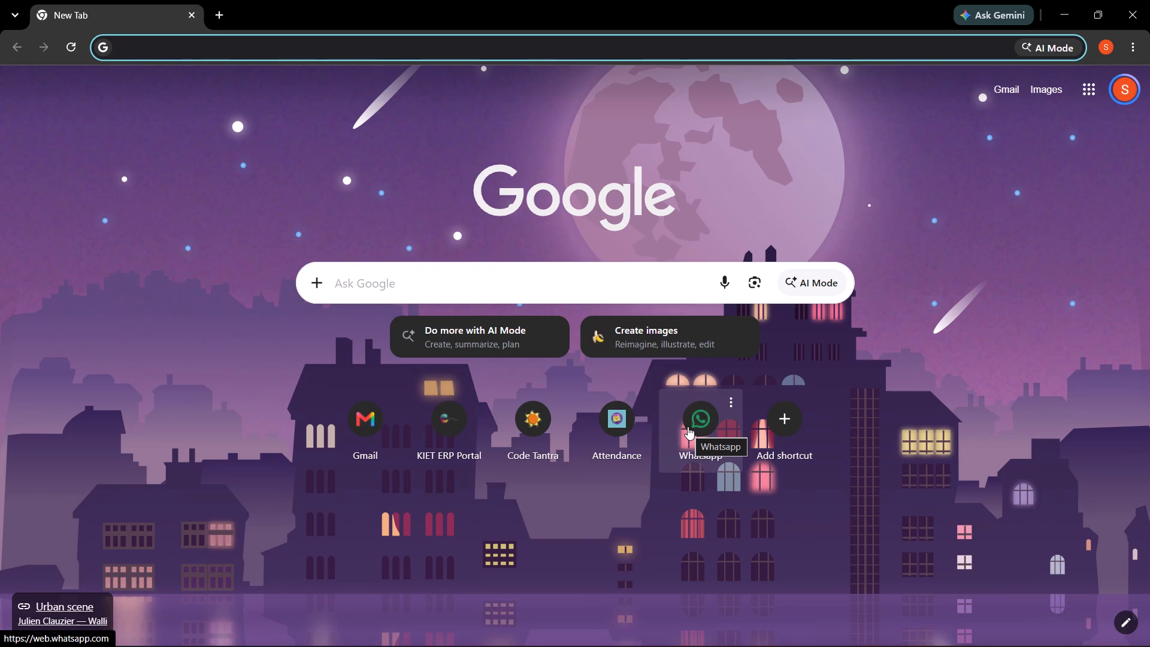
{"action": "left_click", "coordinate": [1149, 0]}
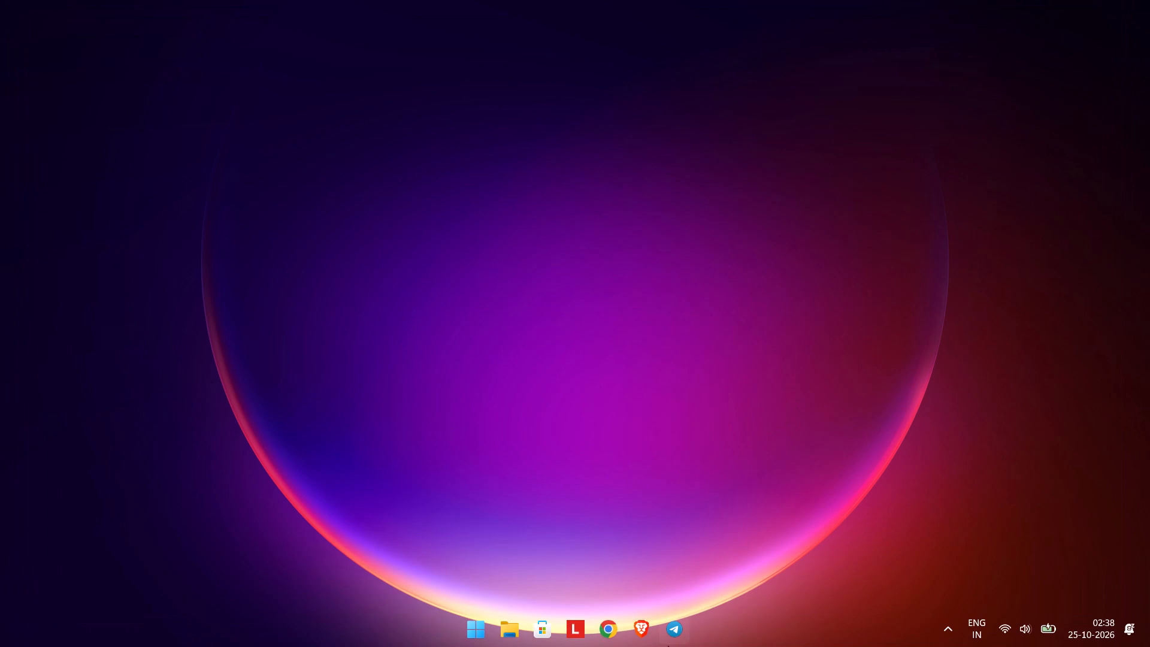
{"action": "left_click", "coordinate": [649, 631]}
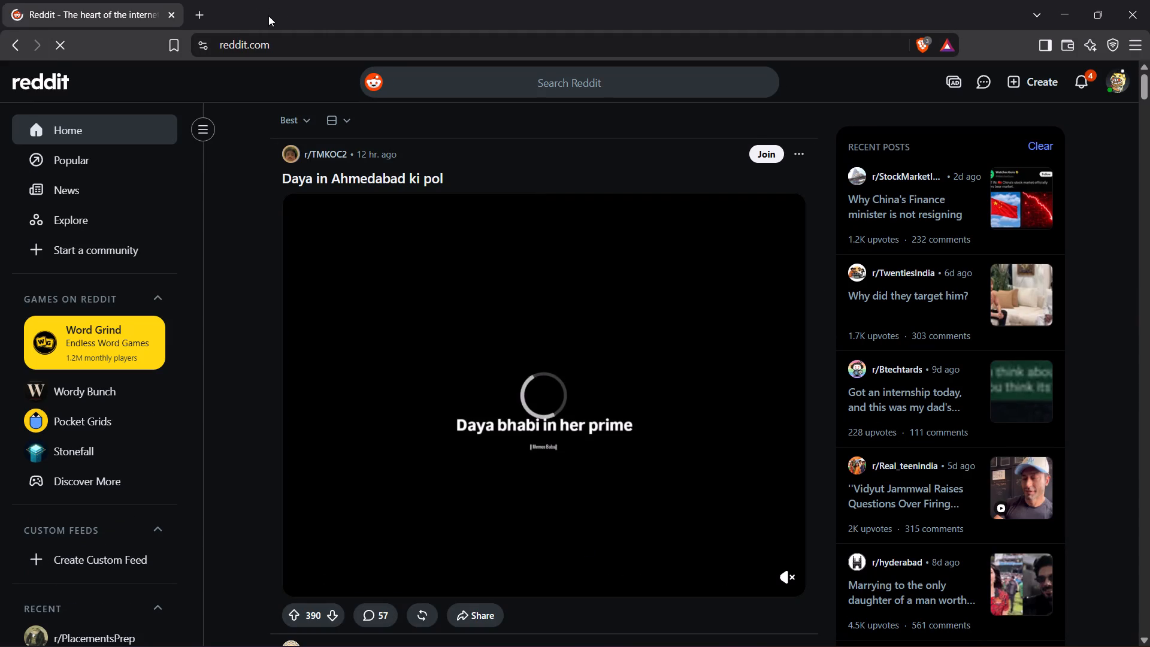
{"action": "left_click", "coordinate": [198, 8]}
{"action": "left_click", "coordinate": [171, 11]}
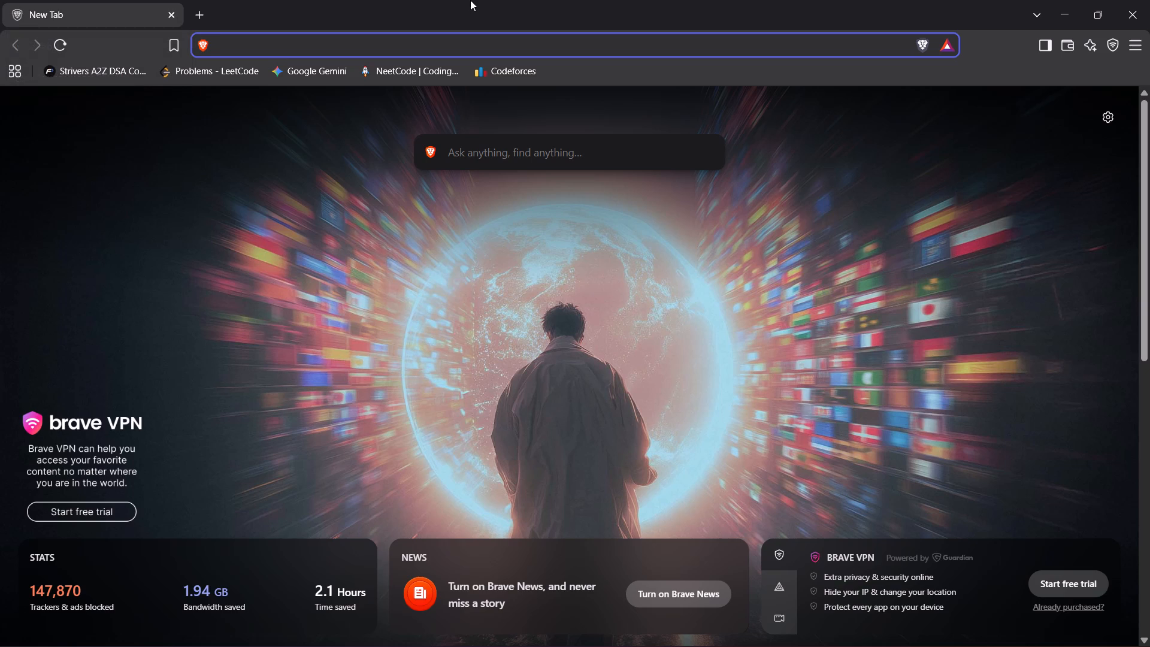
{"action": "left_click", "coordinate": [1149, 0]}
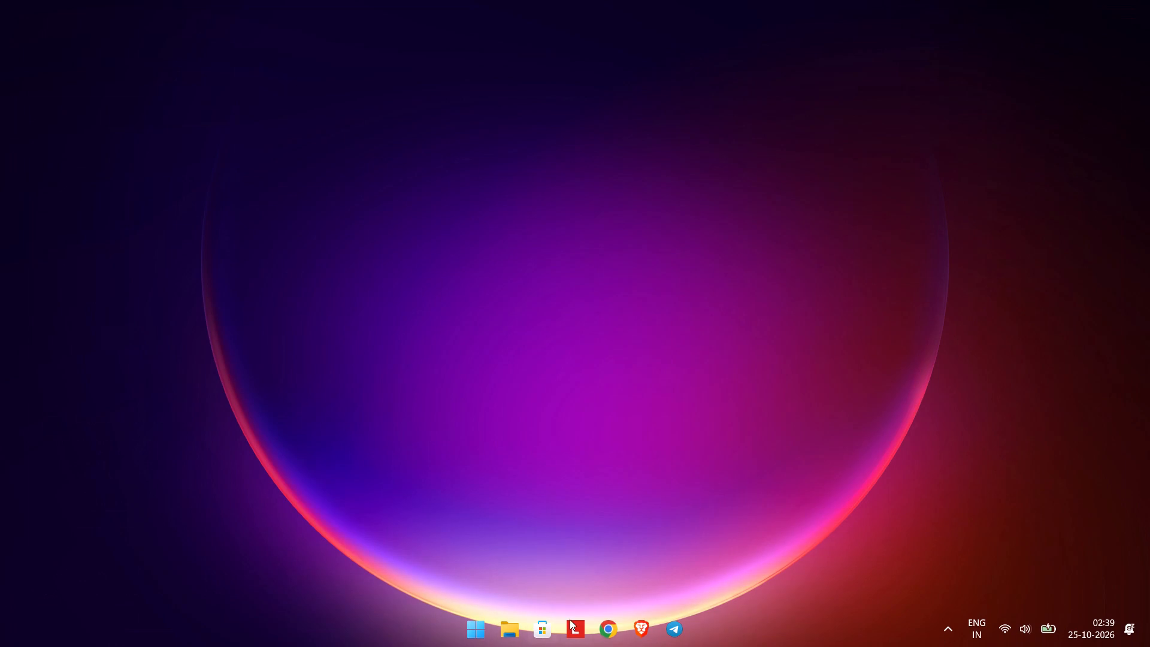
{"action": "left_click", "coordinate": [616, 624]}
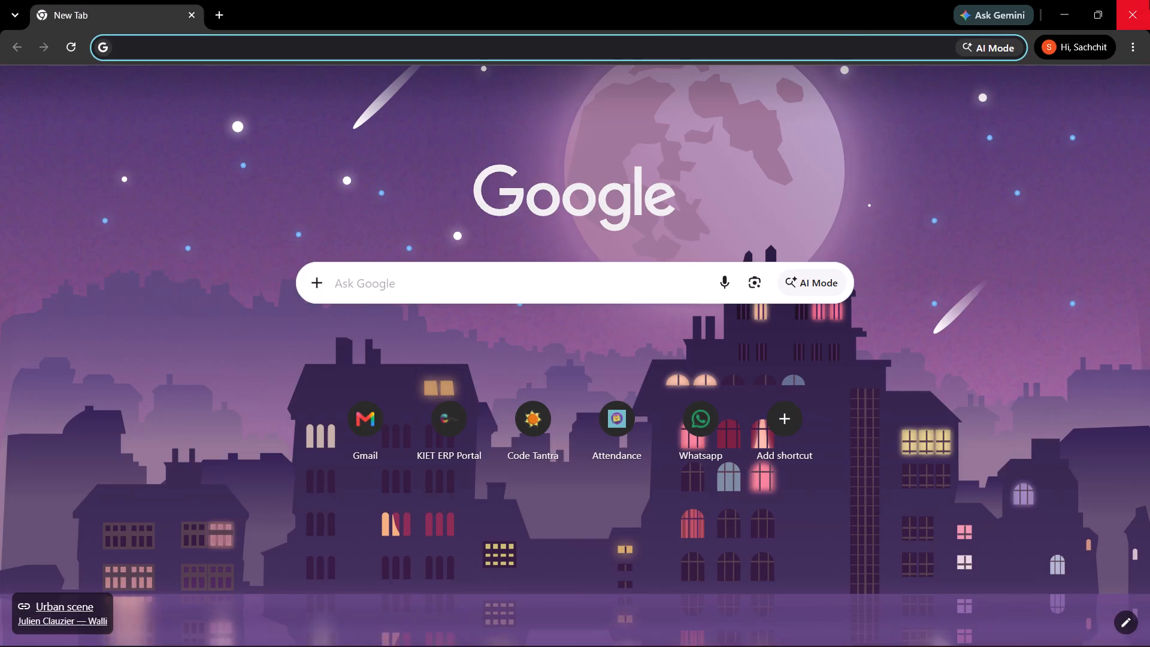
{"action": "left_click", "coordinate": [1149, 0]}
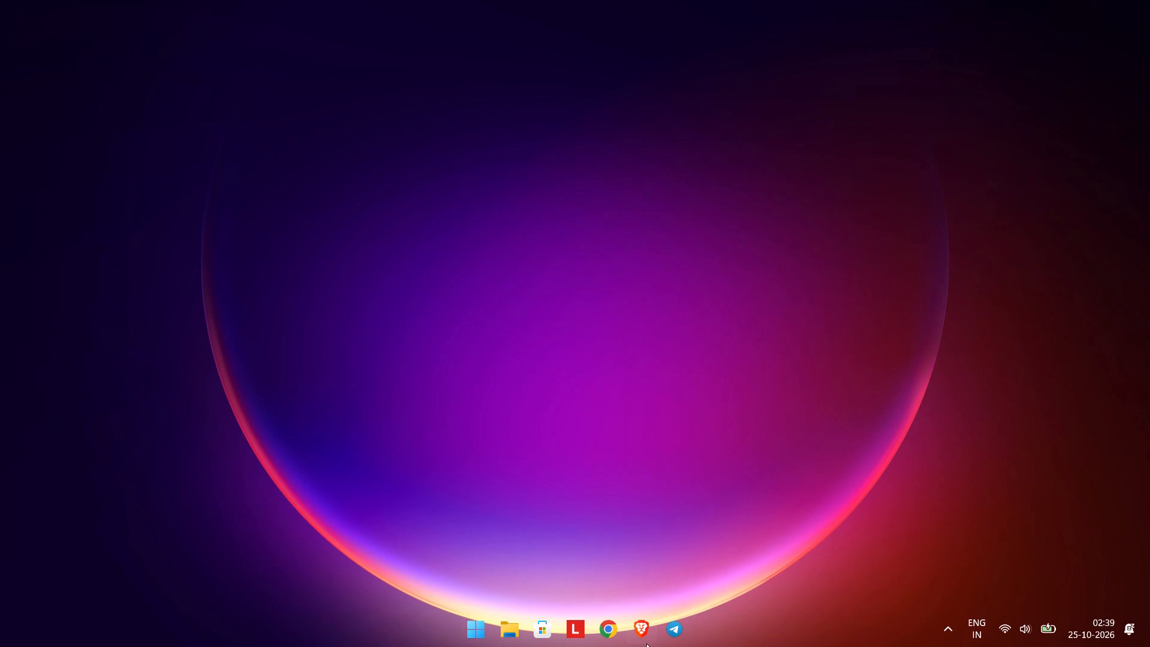
Reopen Brave and go to the YouTube home page.
{"action": "left_click", "coordinate": [640, 633]}
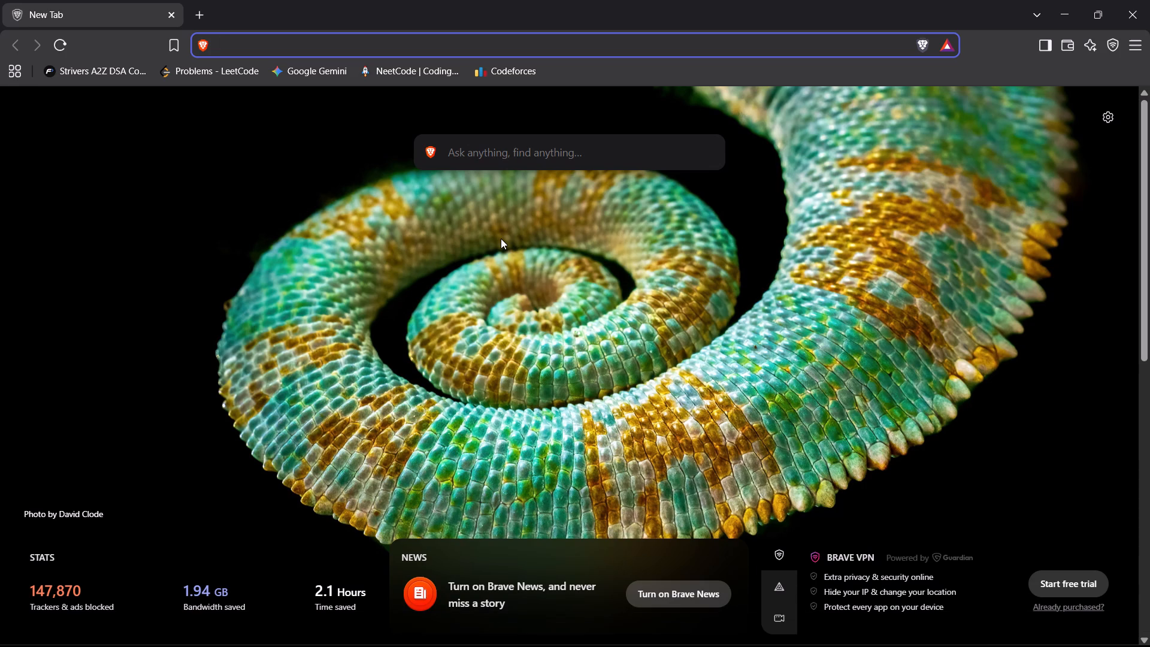
{"action": "type", "text": "you"}
{"action": "key", "text": "Return"}
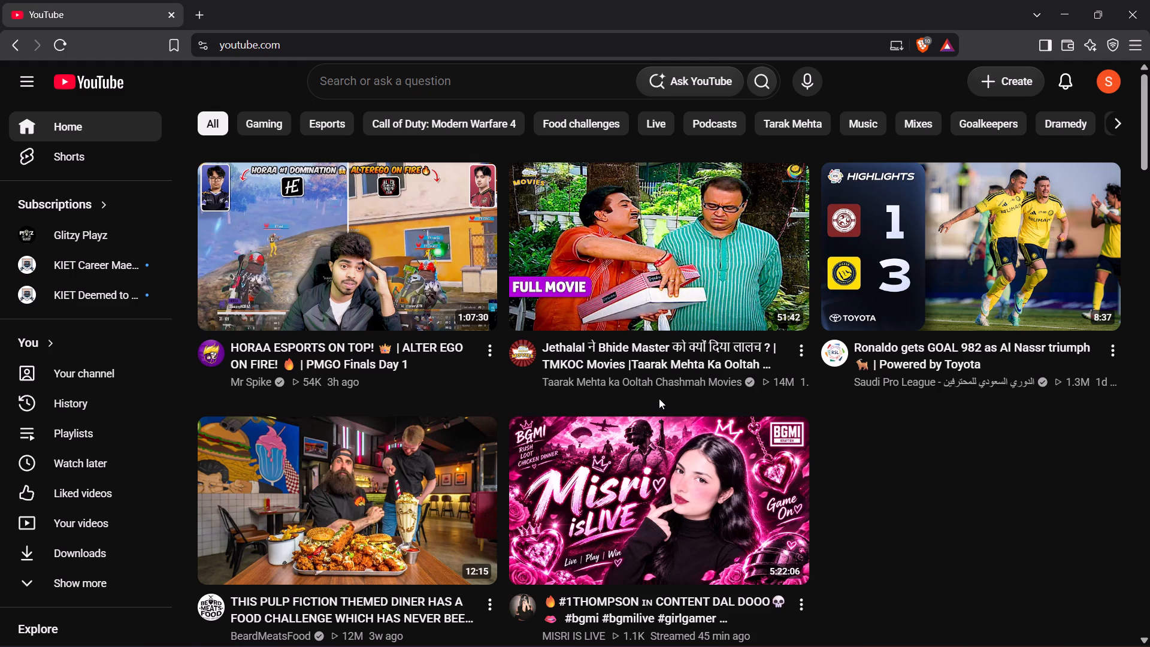
Browse the YouTube home feed's recommended videos and playable games down to the Shorts section.
{"action": "scroll", "coordinate": [659, 398], "scroll_direction": "down", "scroll_amount": 10}
{"action": "scroll", "coordinate": [659, 398], "scroll_direction": "up", "scroll_amount": 1}
{"action": "scroll", "coordinate": [659, 398], "scroll_direction": "down", "scroll_amount": 1}
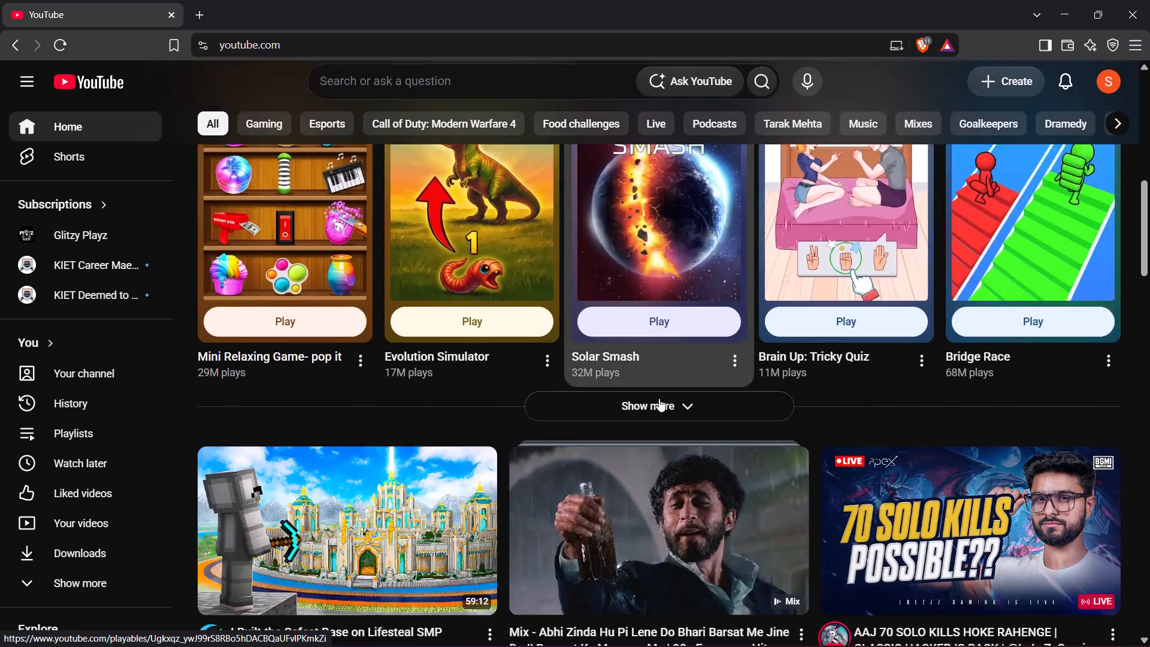
{"action": "scroll", "coordinate": [659, 398], "scroll_direction": "down", "scroll_amount": 2}
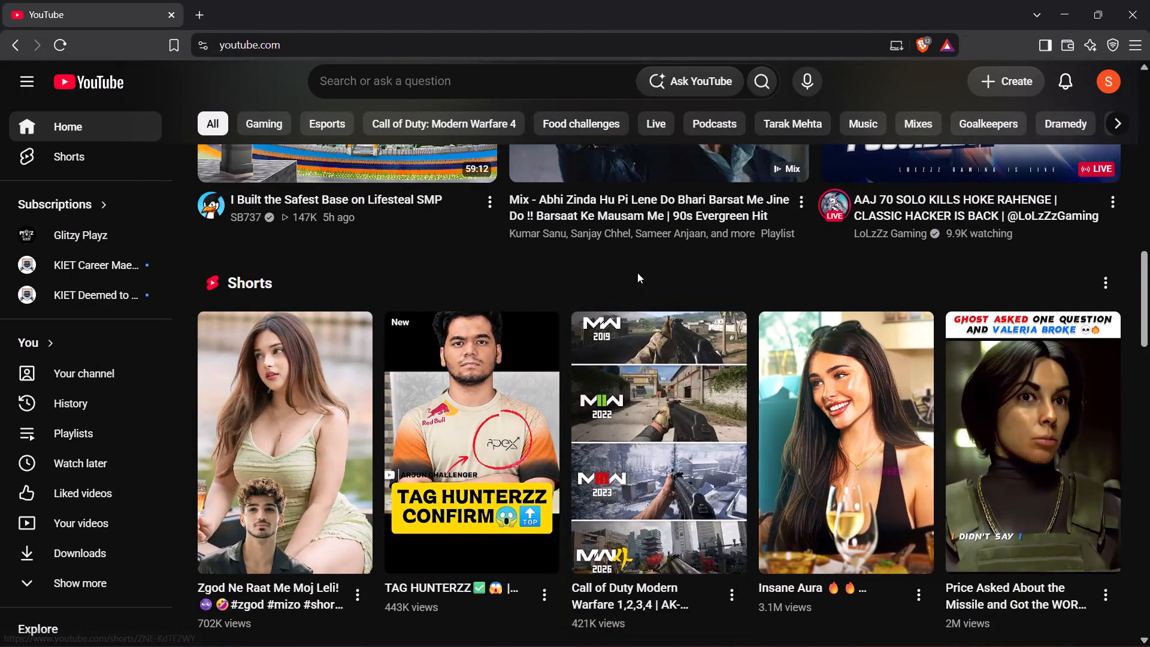
{"action": "left_click", "coordinate": [652, 279]}
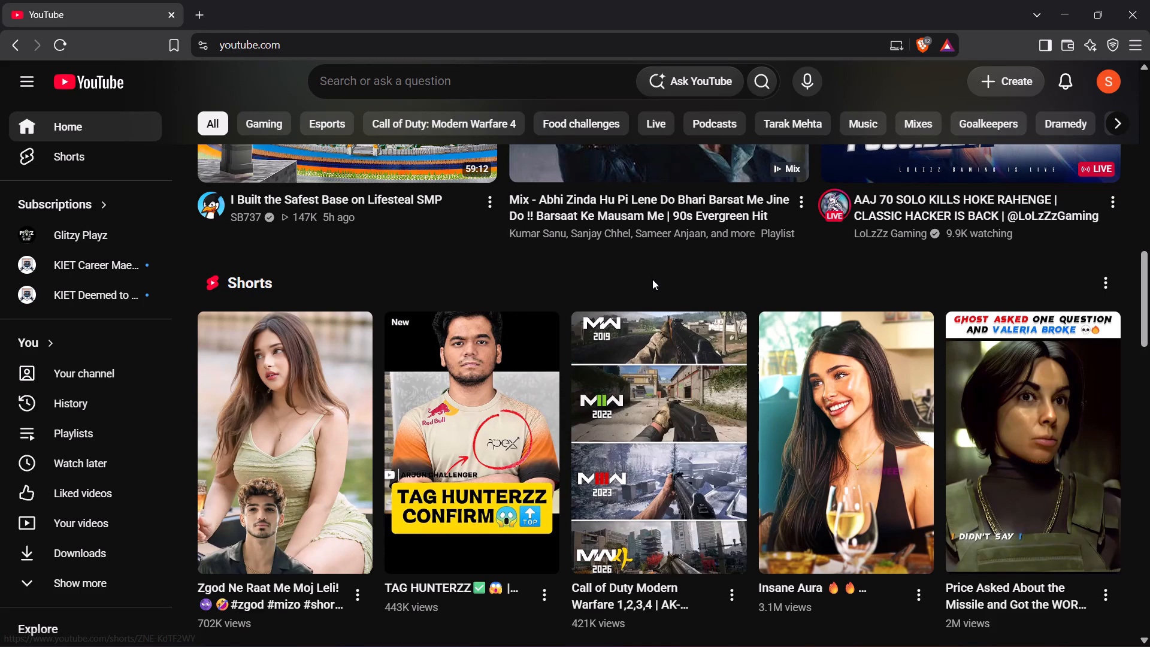